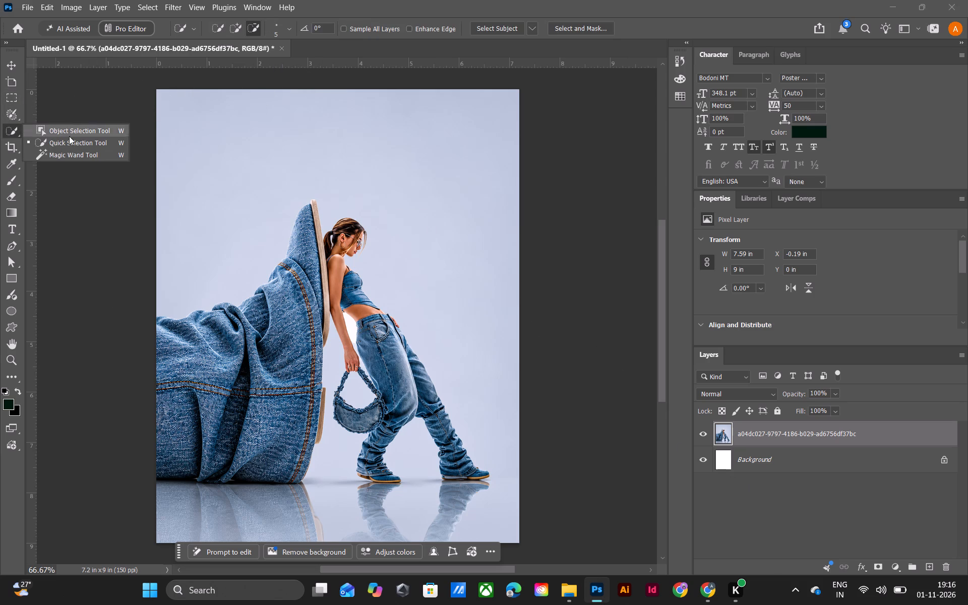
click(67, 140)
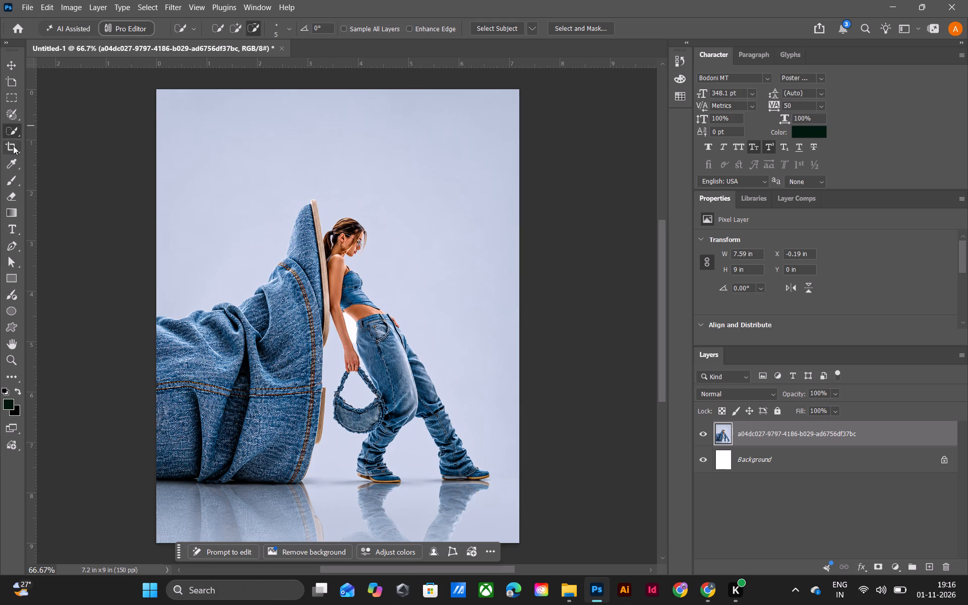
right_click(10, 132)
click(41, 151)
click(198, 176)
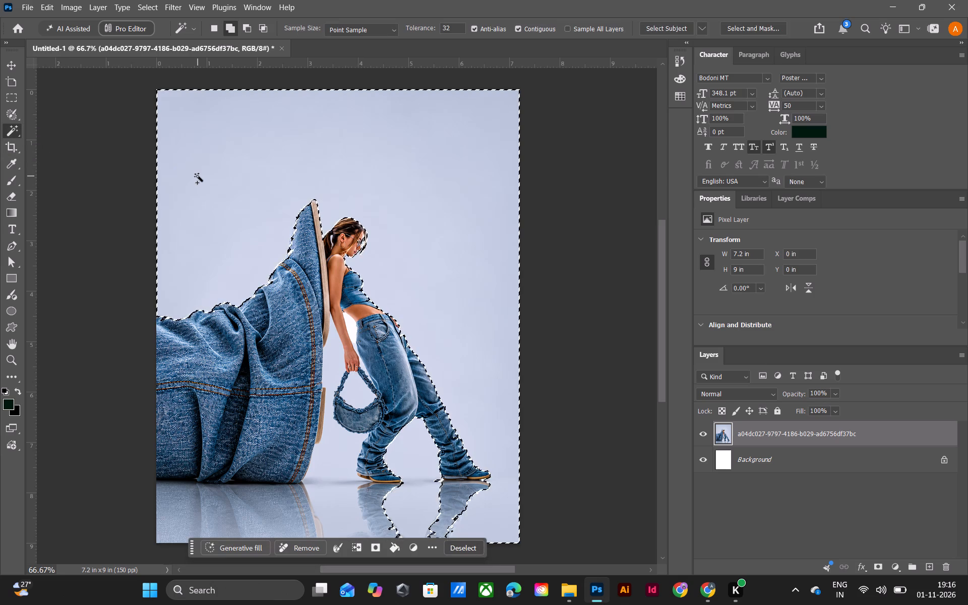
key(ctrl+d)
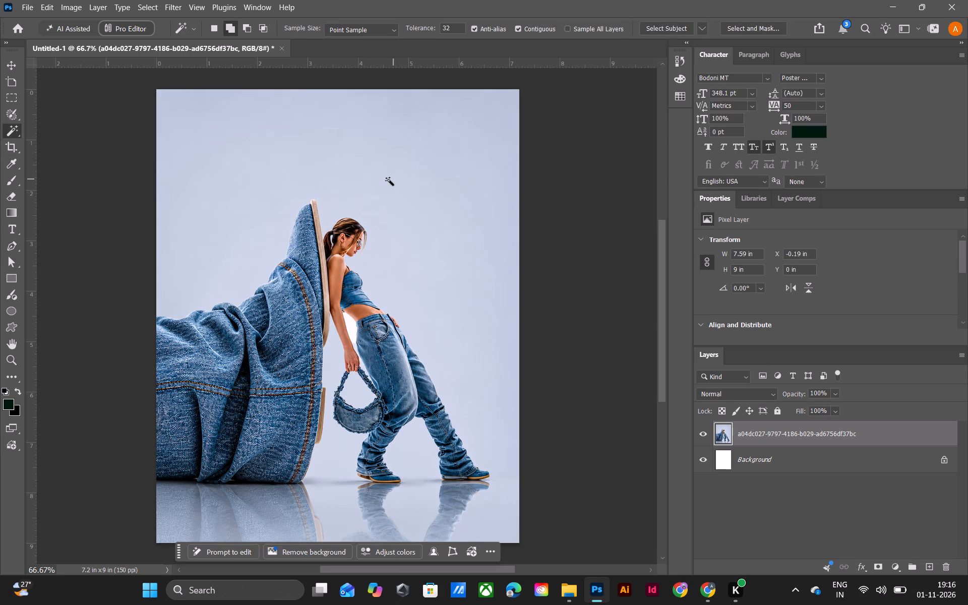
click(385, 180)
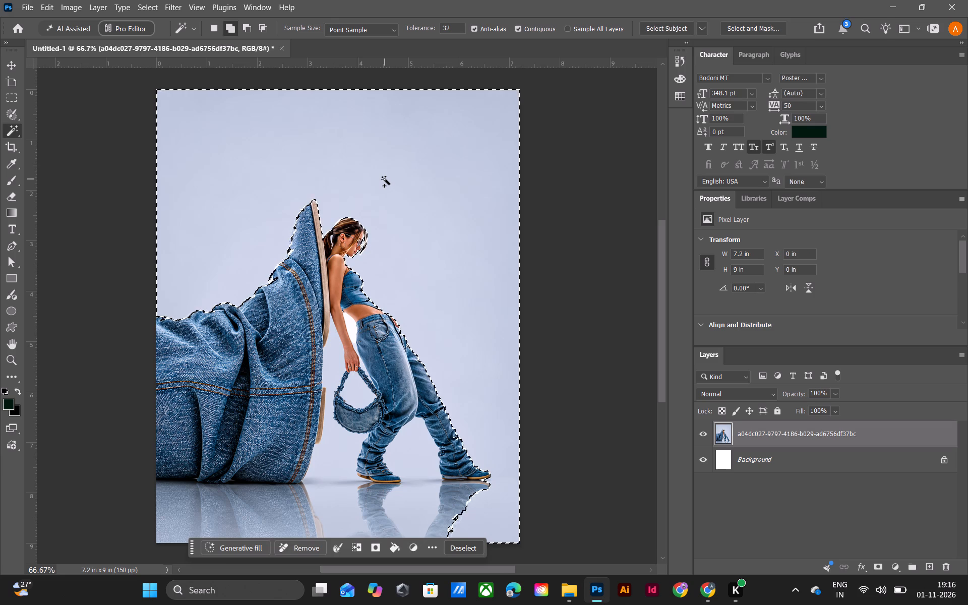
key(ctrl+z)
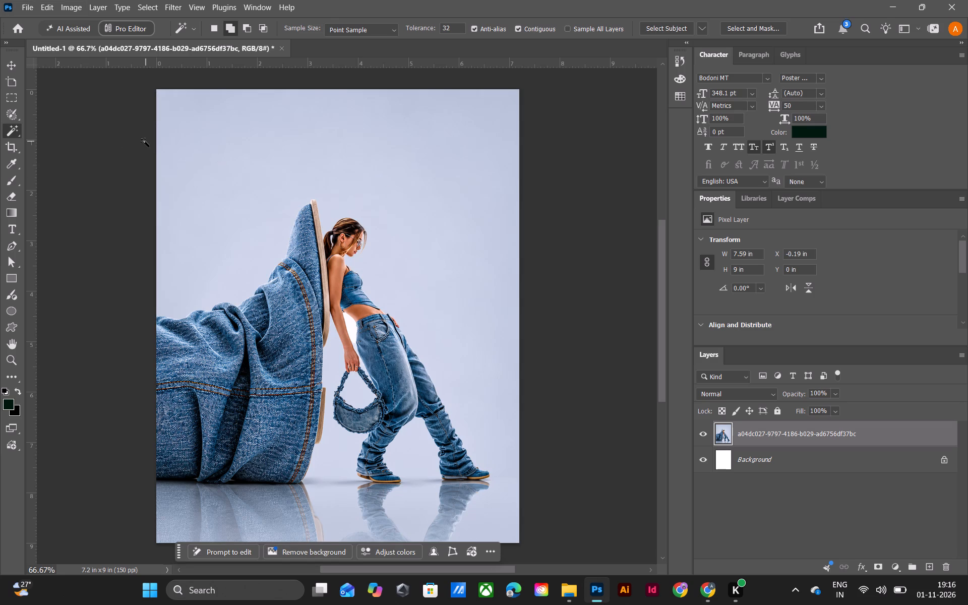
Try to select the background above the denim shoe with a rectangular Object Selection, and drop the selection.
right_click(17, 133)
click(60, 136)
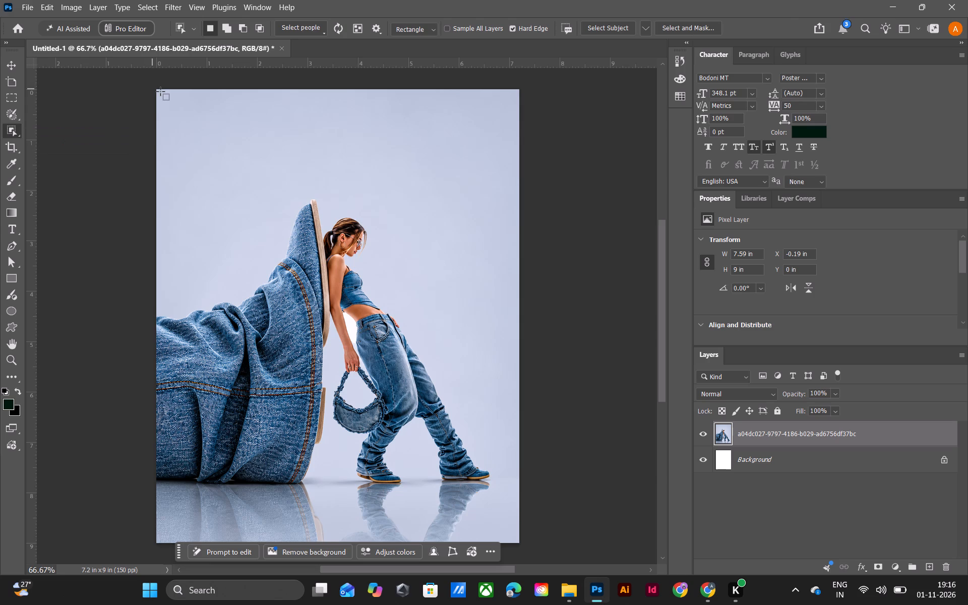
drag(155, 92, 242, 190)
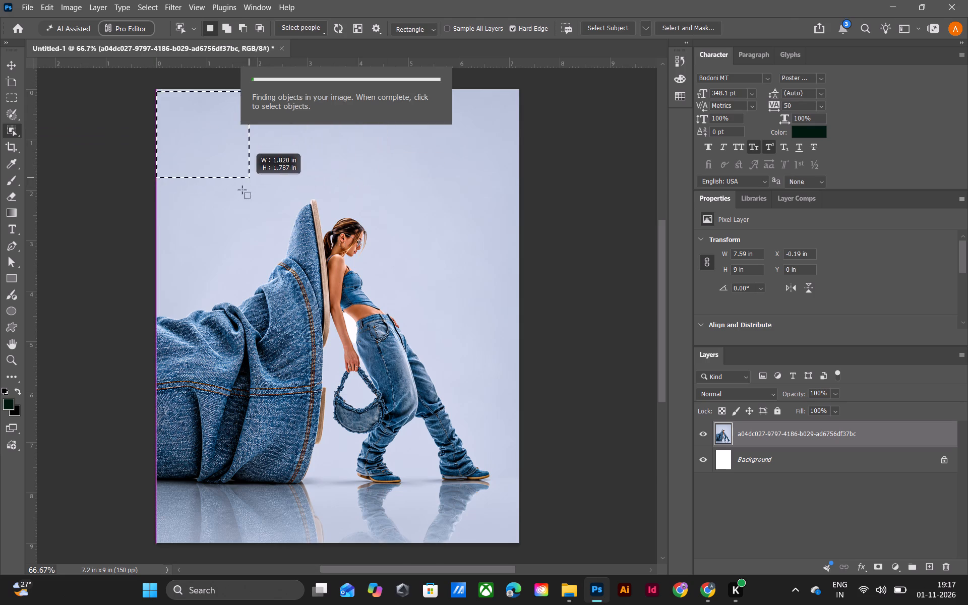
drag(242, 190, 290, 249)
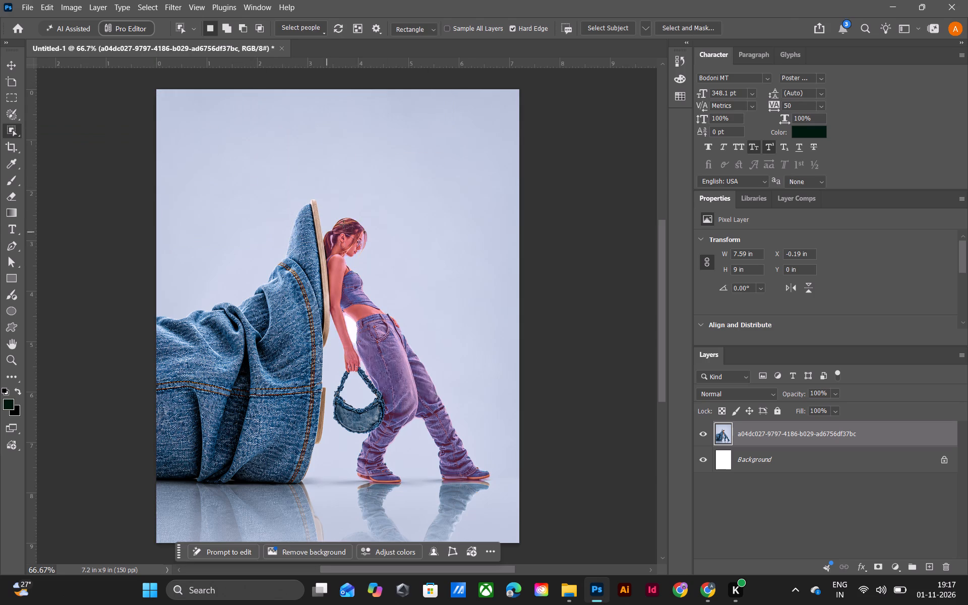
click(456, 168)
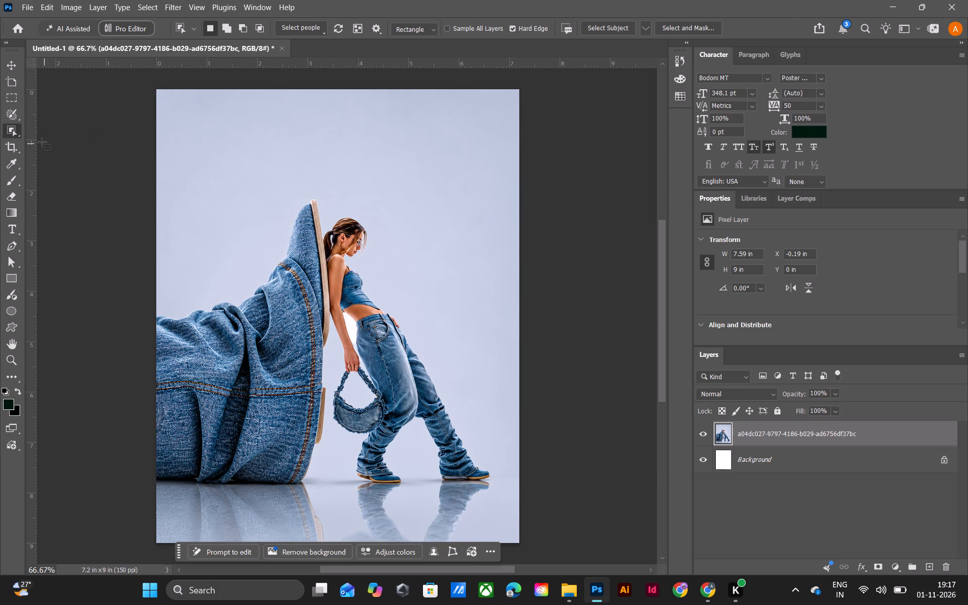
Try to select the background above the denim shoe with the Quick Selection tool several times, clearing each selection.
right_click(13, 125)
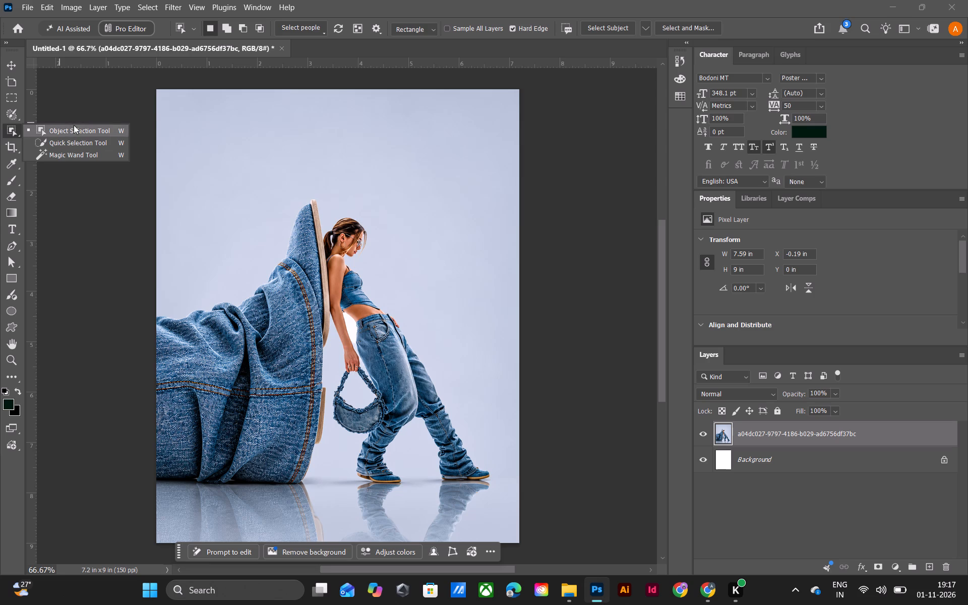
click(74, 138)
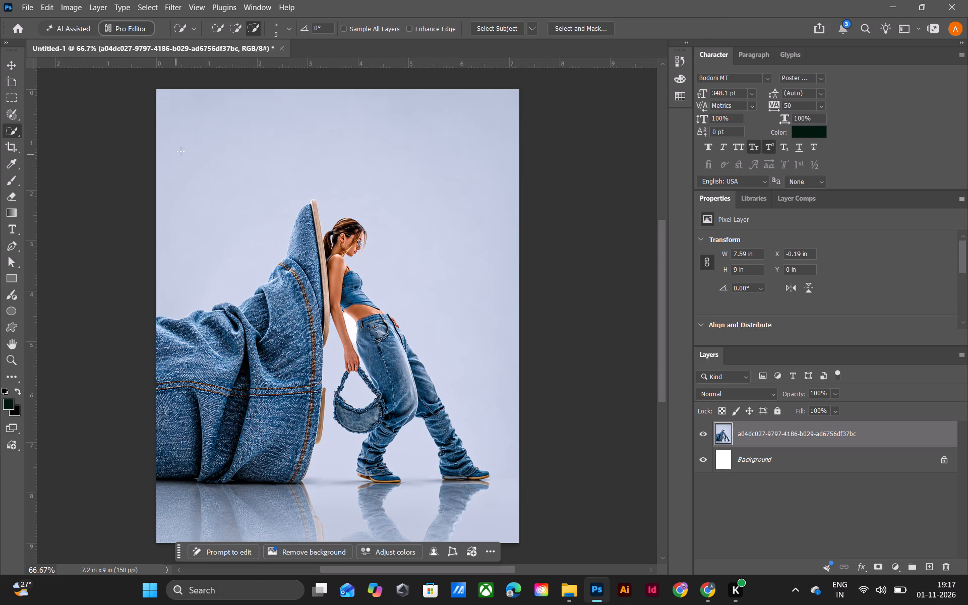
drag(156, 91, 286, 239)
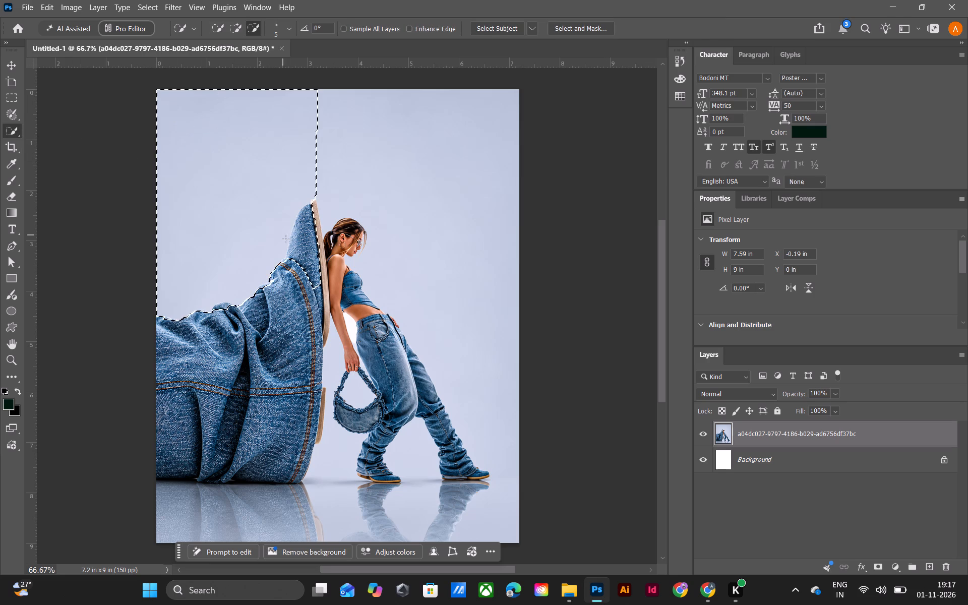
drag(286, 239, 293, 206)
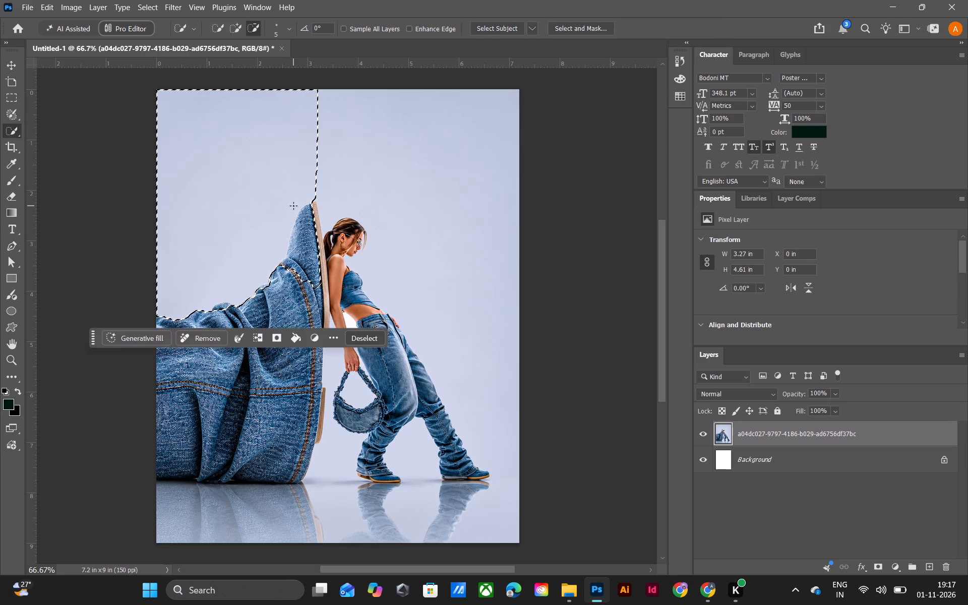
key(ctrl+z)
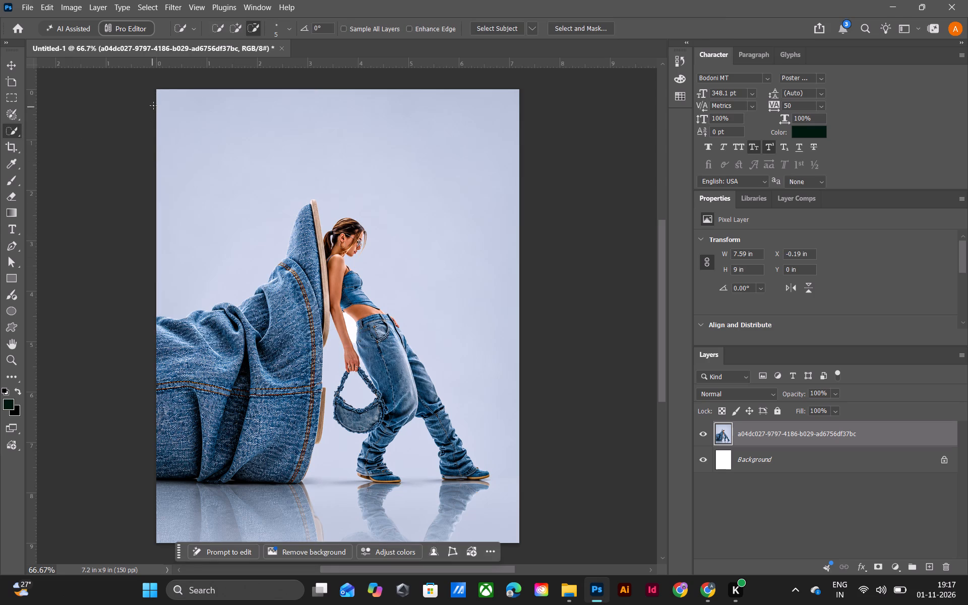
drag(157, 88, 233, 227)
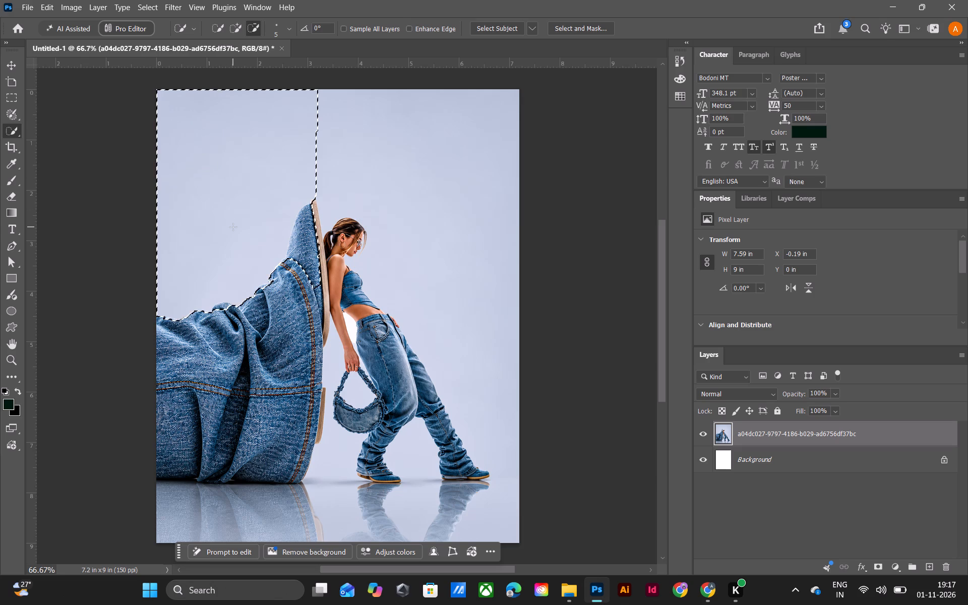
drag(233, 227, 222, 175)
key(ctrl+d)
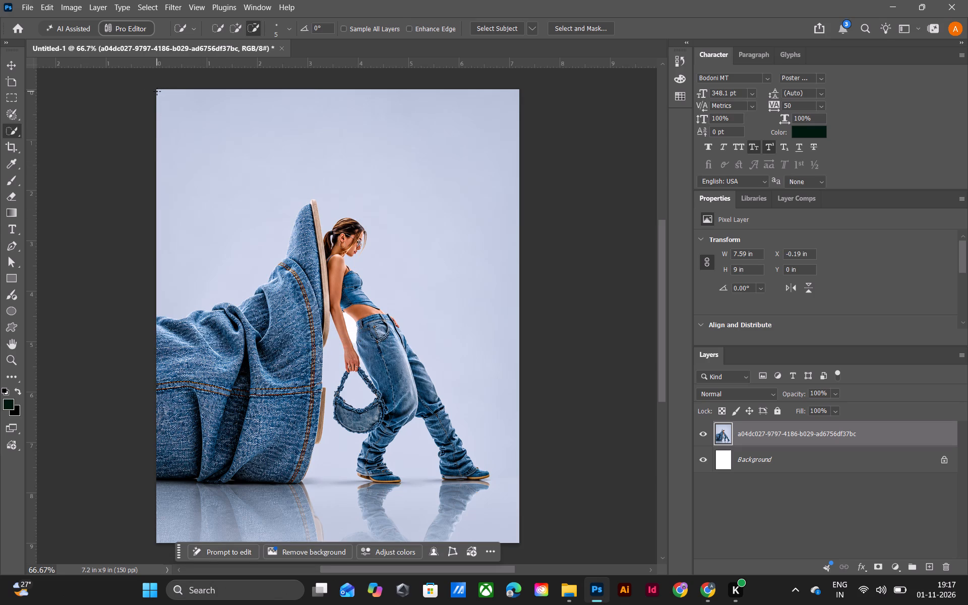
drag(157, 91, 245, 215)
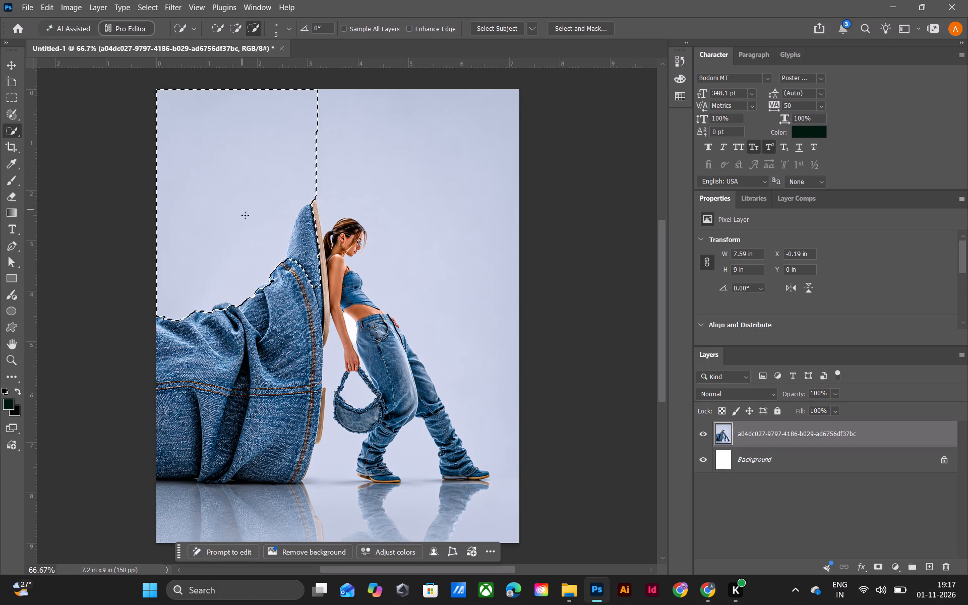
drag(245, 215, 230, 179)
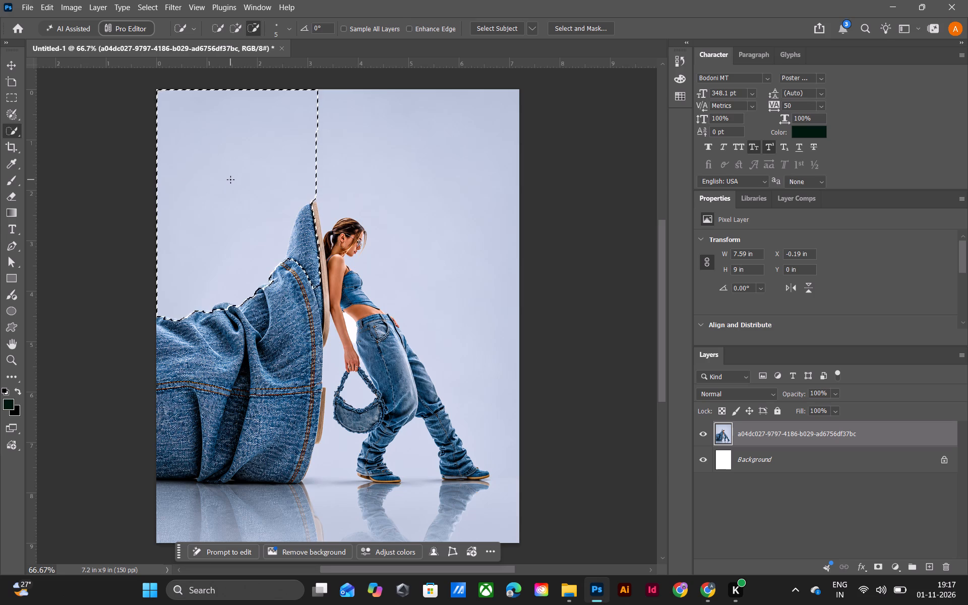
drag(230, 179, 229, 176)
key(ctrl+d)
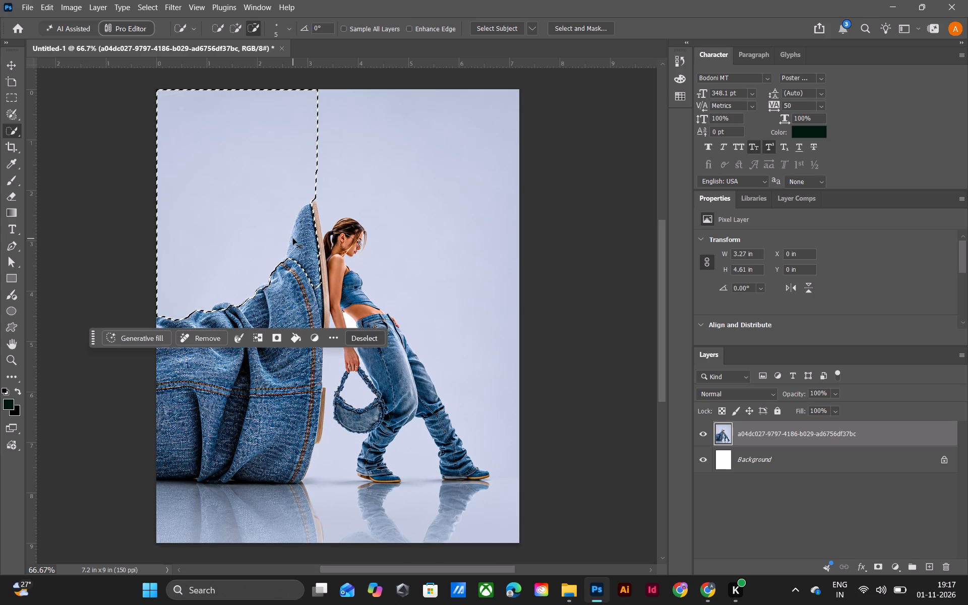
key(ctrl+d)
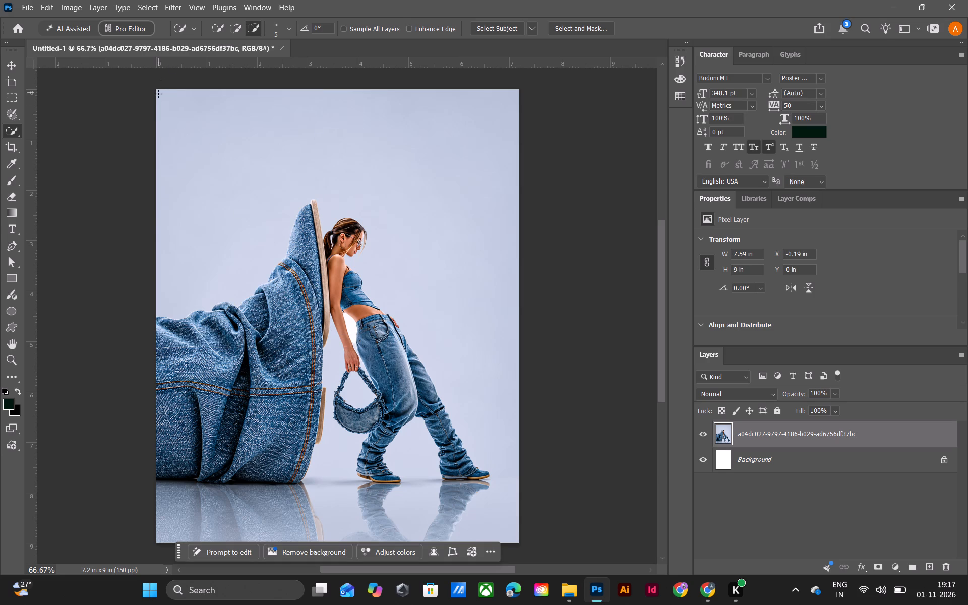
Quick-select a background patch about 1.6 by 2.0 in at the photo's upper-left corner and delete it.
drag(155, 89, 232, 188)
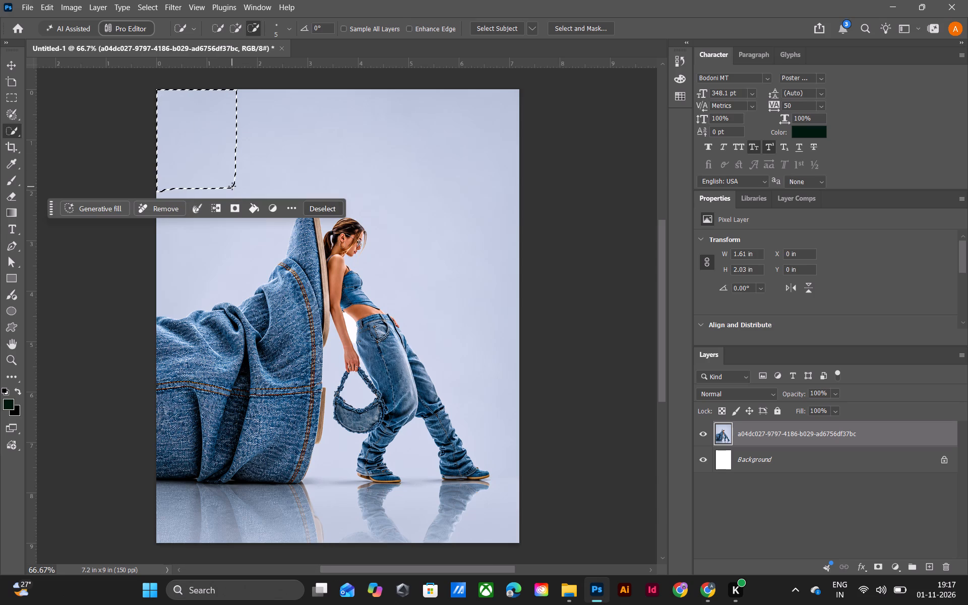
key(BackSpace)
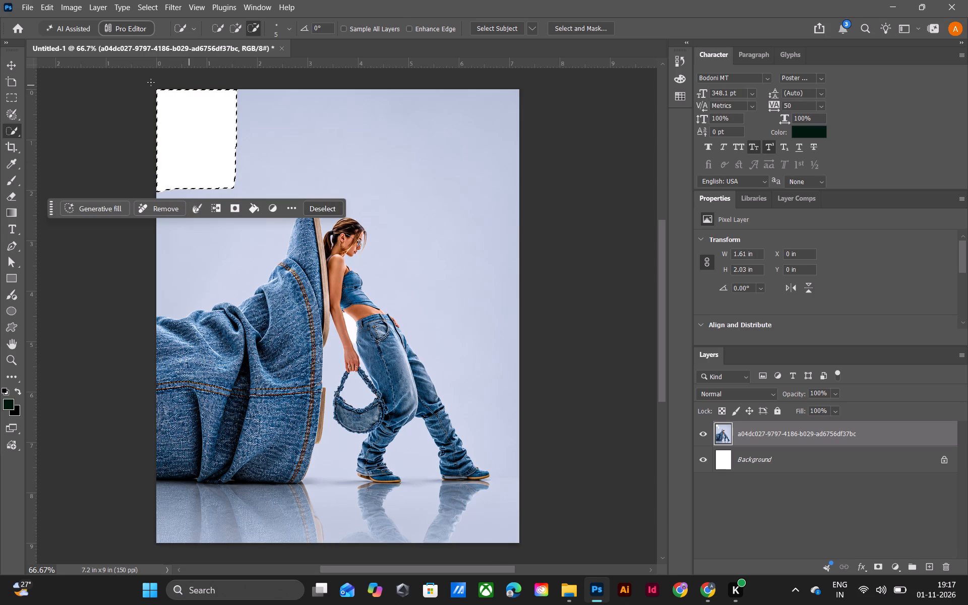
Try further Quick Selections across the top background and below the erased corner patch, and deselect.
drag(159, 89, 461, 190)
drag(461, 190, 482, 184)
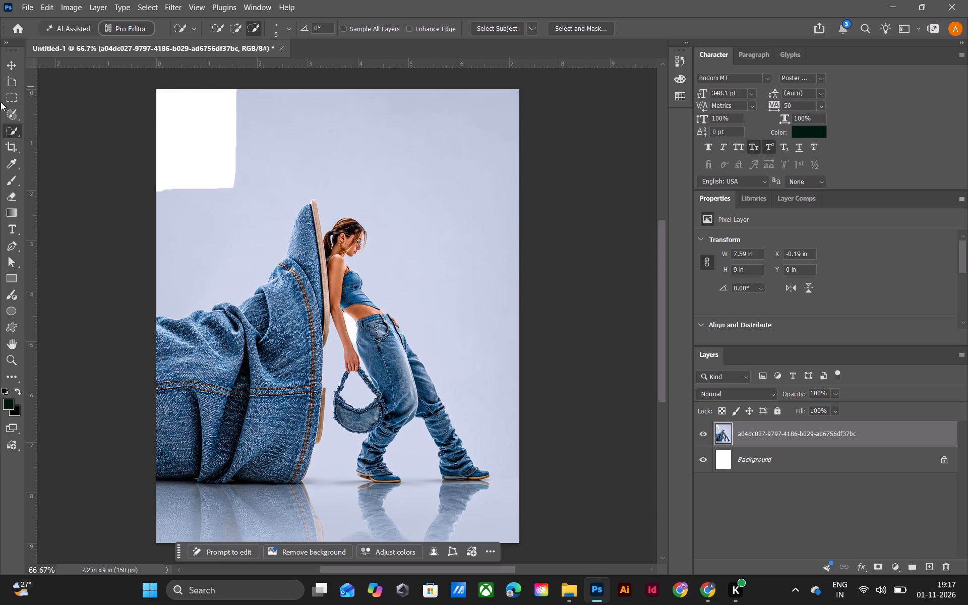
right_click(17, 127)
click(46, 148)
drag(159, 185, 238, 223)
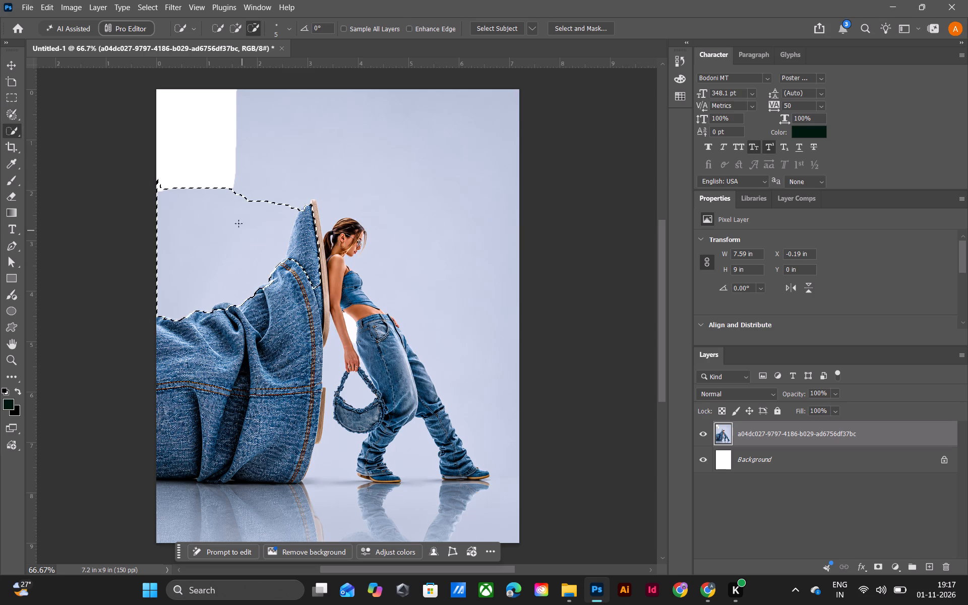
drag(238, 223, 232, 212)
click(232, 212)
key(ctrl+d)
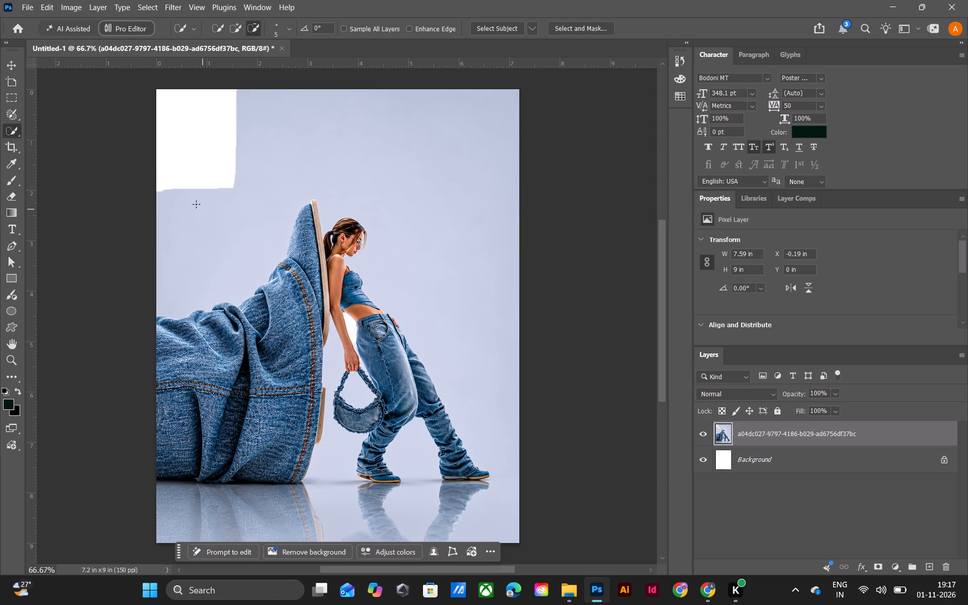
Quick-select the area between the erased corner patch and the denim folds, about 3.3 by 2.7 in, and delete it.
drag(155, 188, 170, 256)
drag(170, 256, 172, 296)
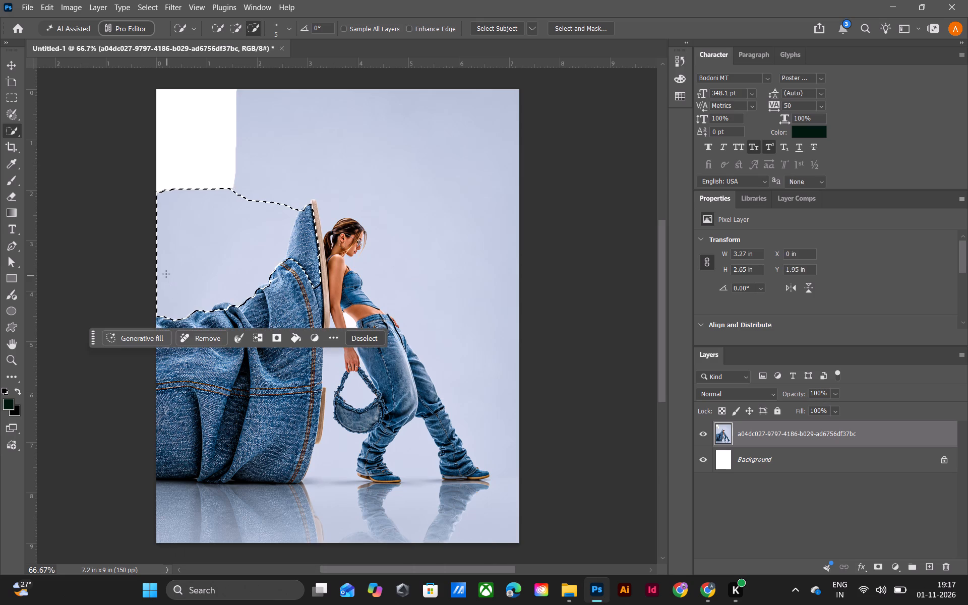
key(BackSpace)
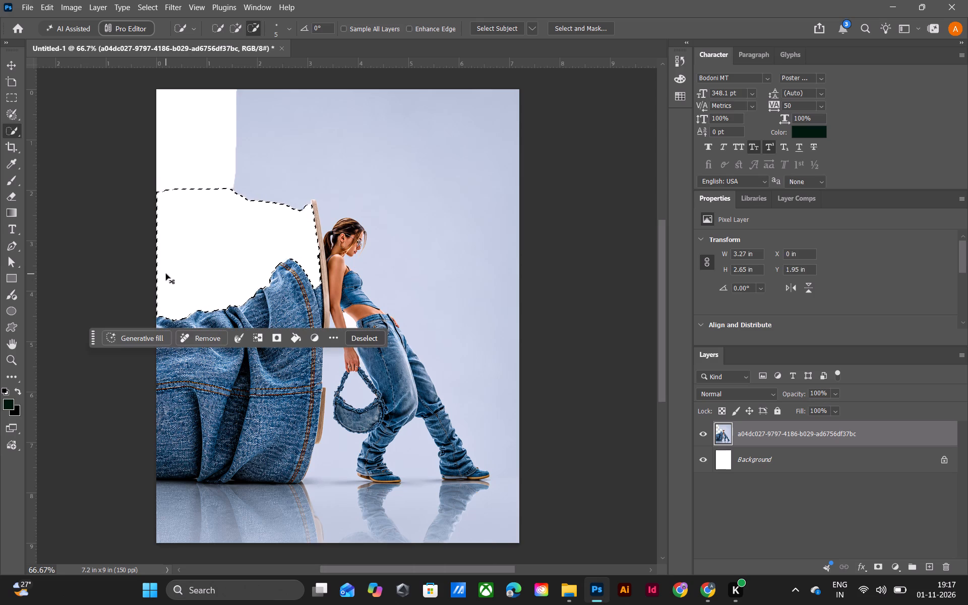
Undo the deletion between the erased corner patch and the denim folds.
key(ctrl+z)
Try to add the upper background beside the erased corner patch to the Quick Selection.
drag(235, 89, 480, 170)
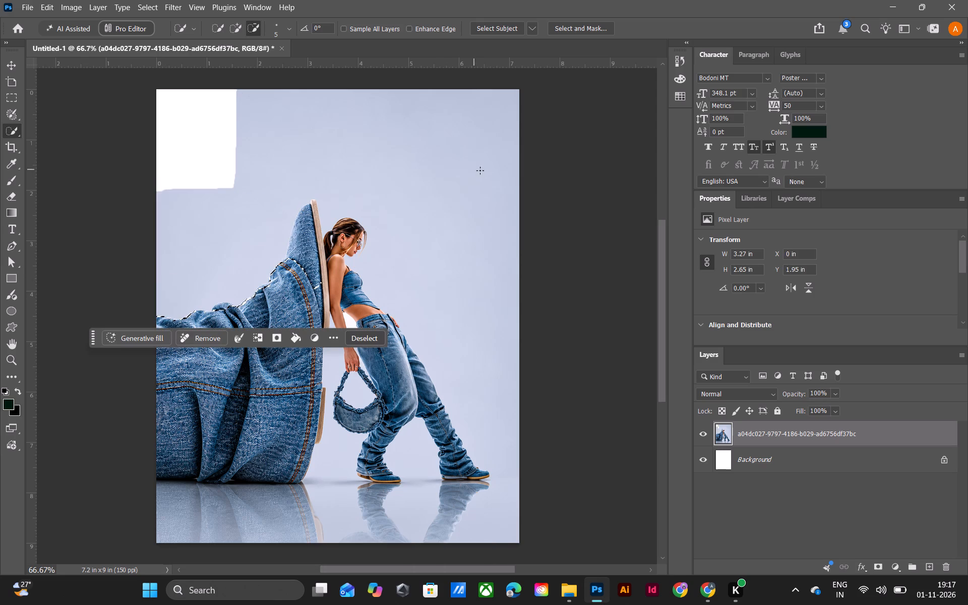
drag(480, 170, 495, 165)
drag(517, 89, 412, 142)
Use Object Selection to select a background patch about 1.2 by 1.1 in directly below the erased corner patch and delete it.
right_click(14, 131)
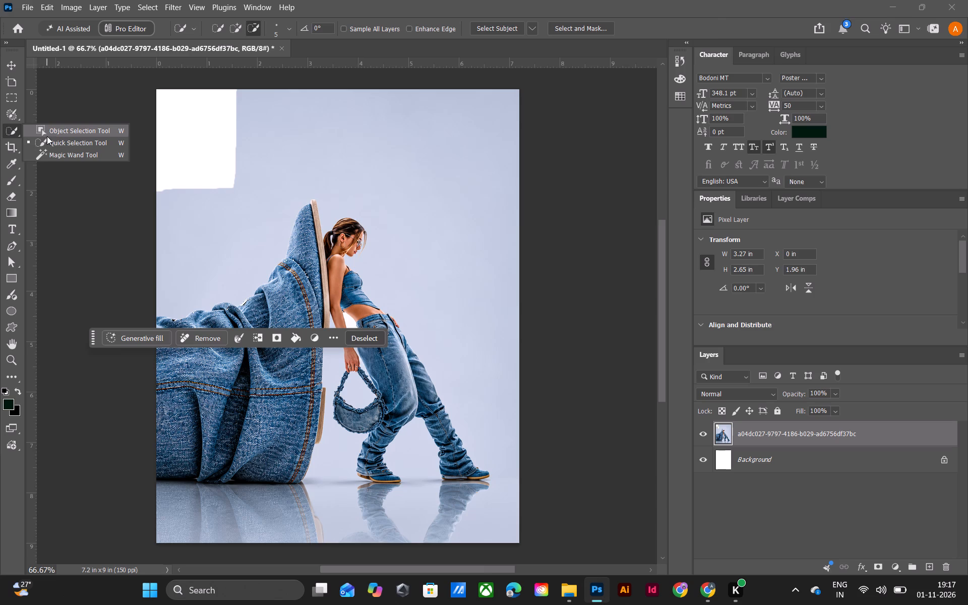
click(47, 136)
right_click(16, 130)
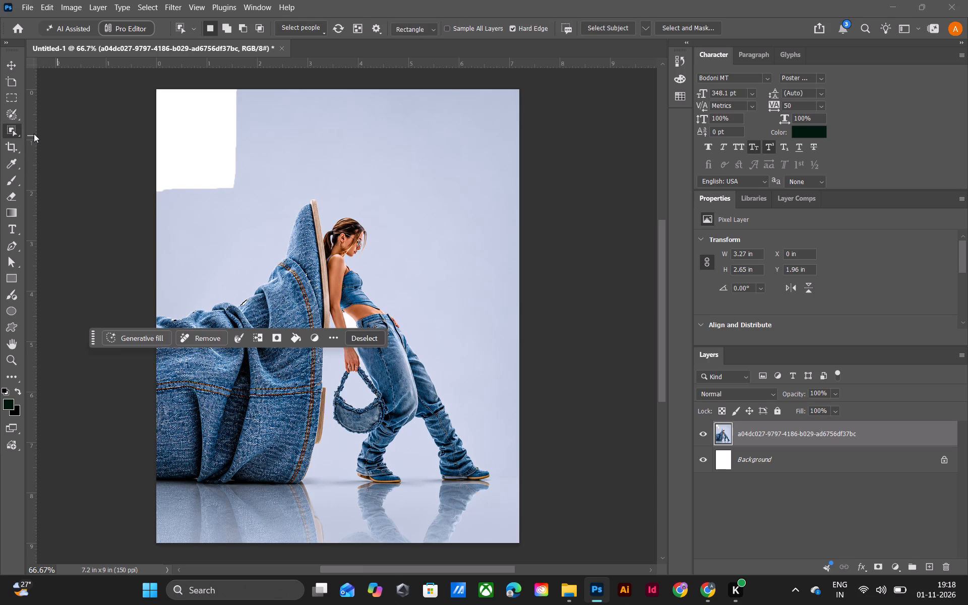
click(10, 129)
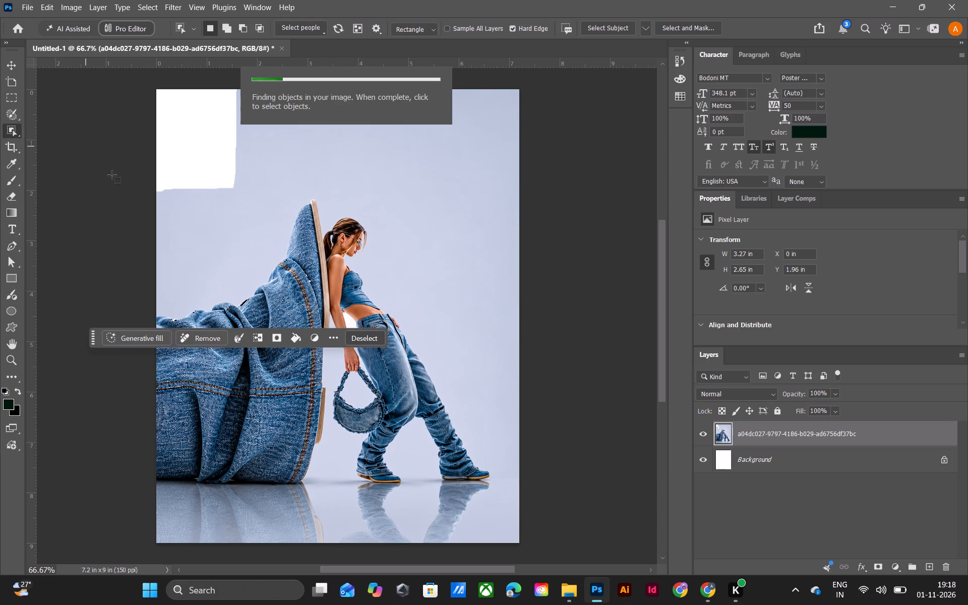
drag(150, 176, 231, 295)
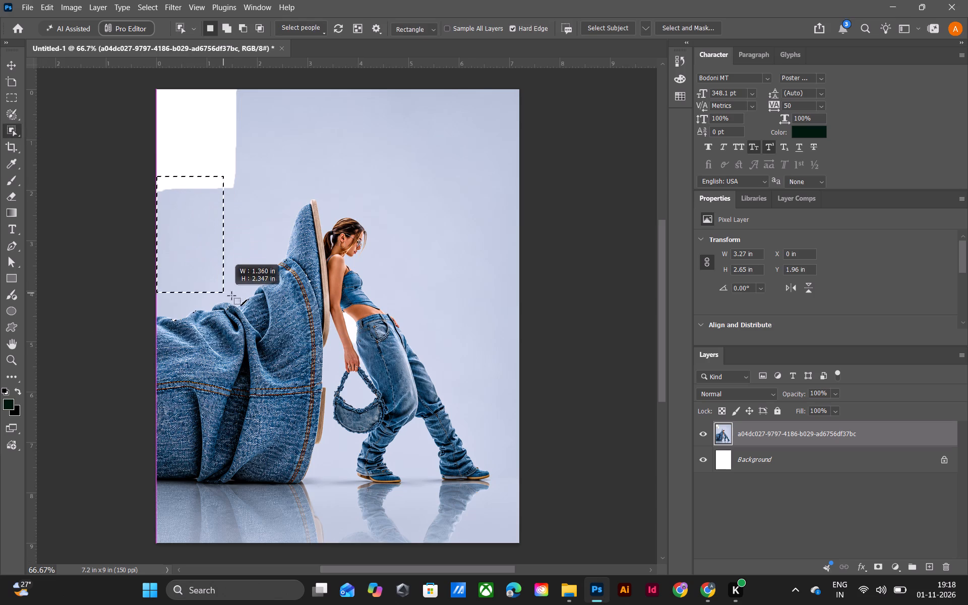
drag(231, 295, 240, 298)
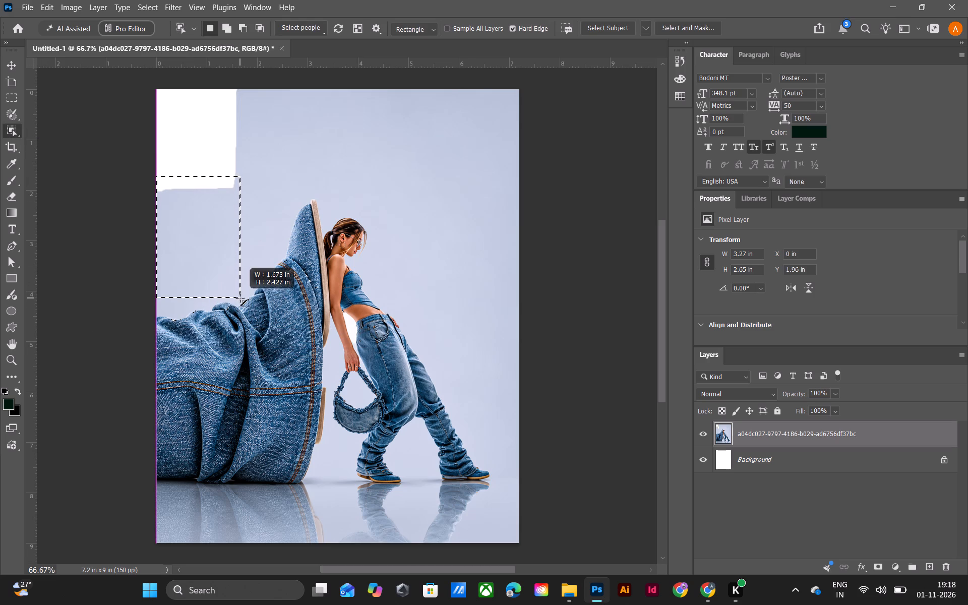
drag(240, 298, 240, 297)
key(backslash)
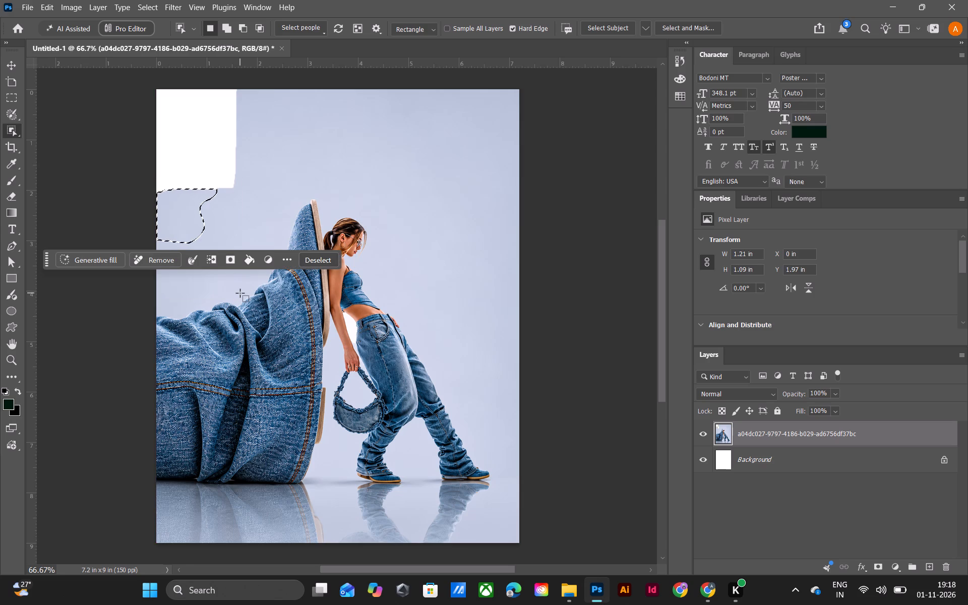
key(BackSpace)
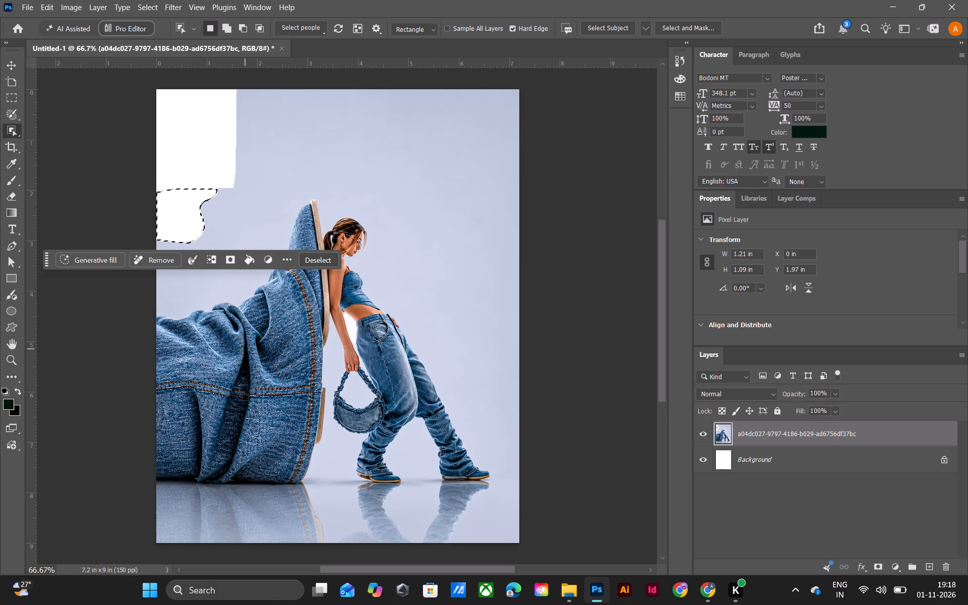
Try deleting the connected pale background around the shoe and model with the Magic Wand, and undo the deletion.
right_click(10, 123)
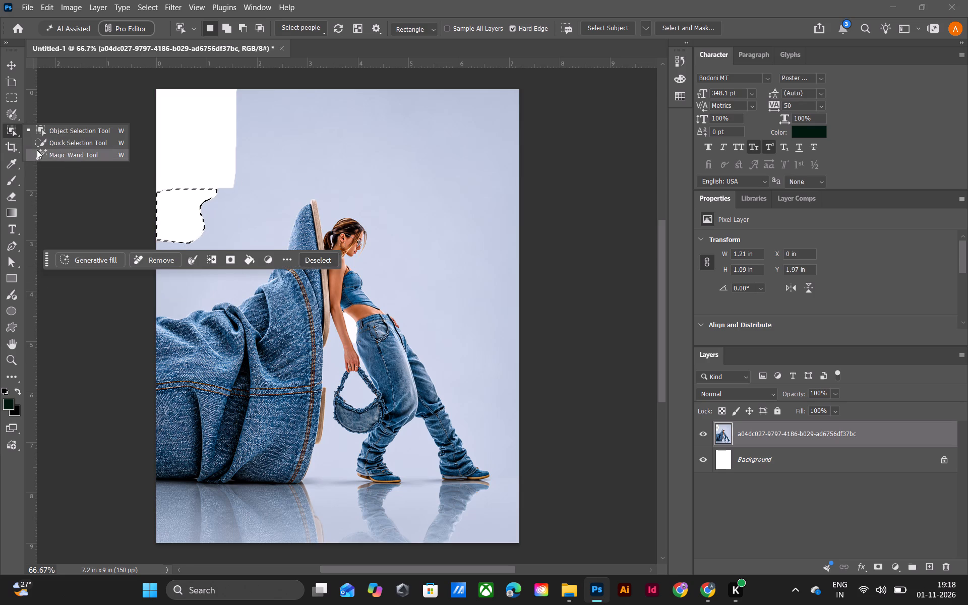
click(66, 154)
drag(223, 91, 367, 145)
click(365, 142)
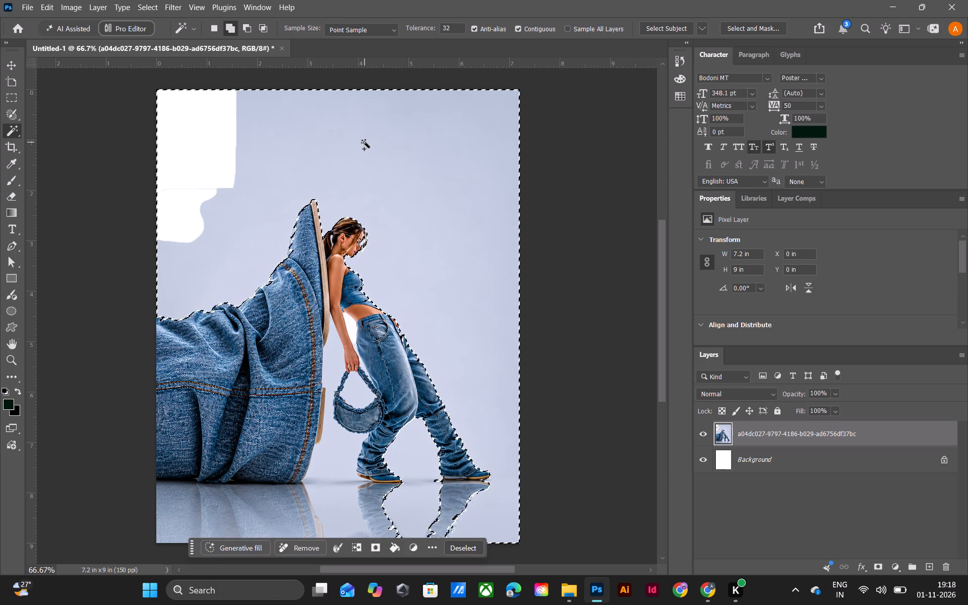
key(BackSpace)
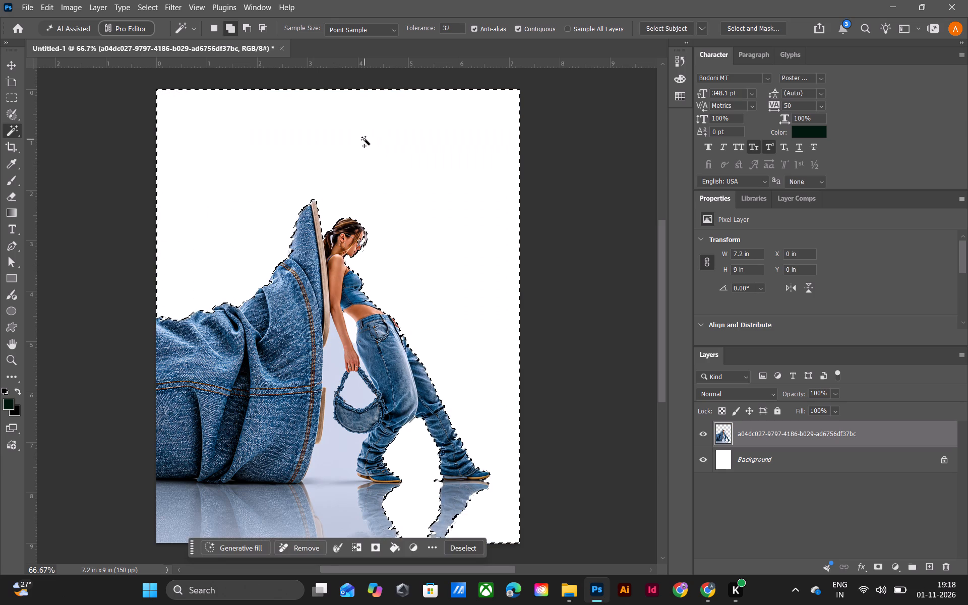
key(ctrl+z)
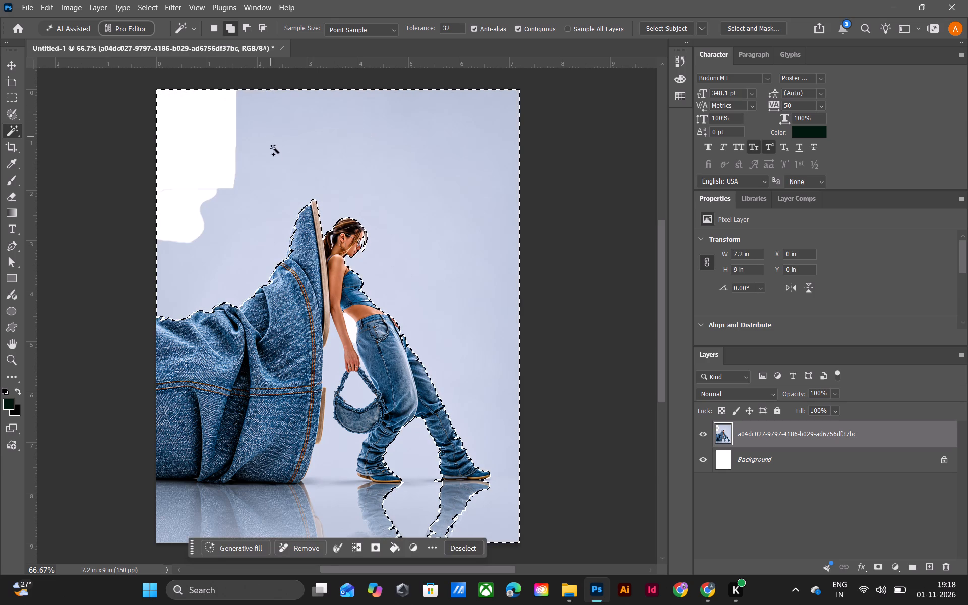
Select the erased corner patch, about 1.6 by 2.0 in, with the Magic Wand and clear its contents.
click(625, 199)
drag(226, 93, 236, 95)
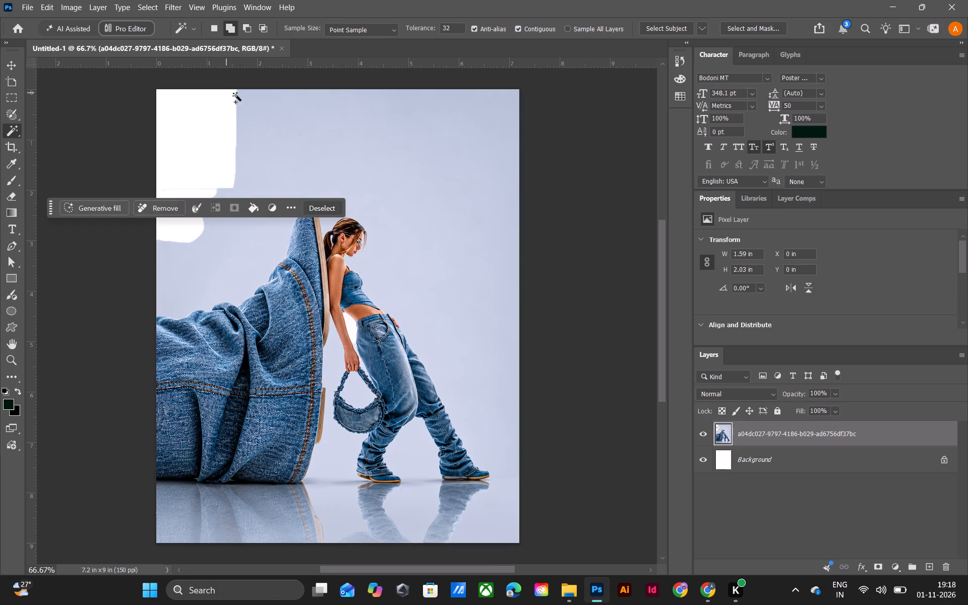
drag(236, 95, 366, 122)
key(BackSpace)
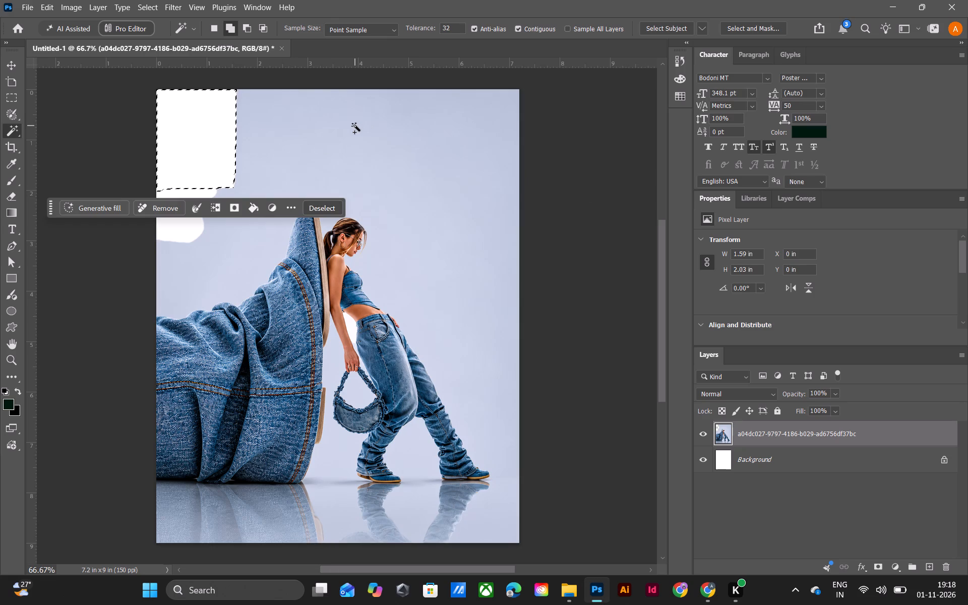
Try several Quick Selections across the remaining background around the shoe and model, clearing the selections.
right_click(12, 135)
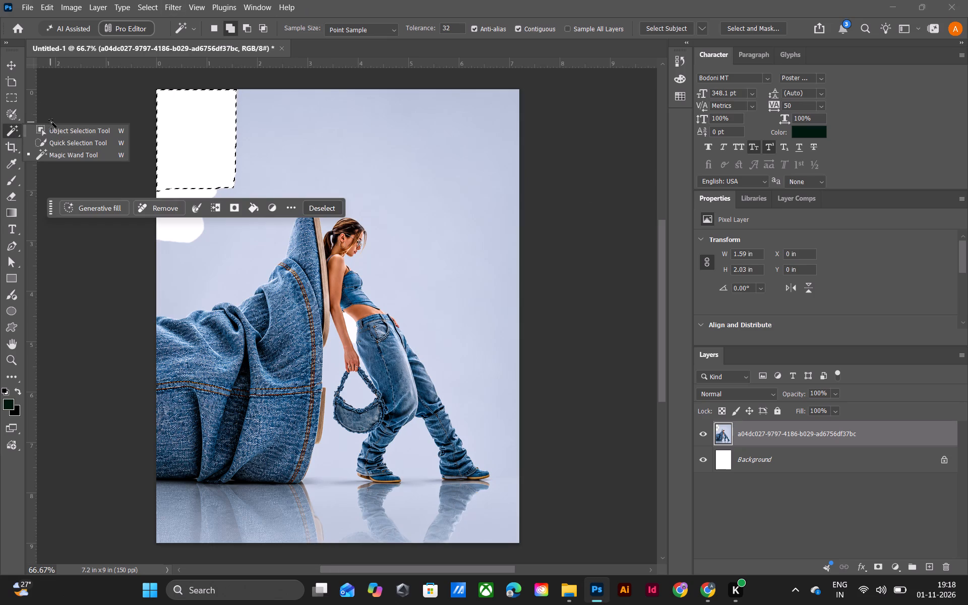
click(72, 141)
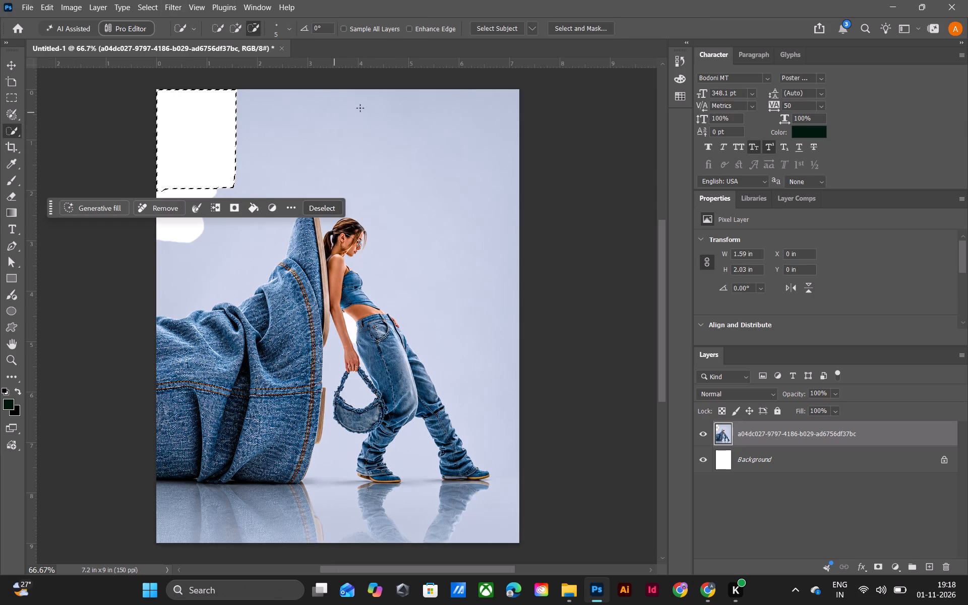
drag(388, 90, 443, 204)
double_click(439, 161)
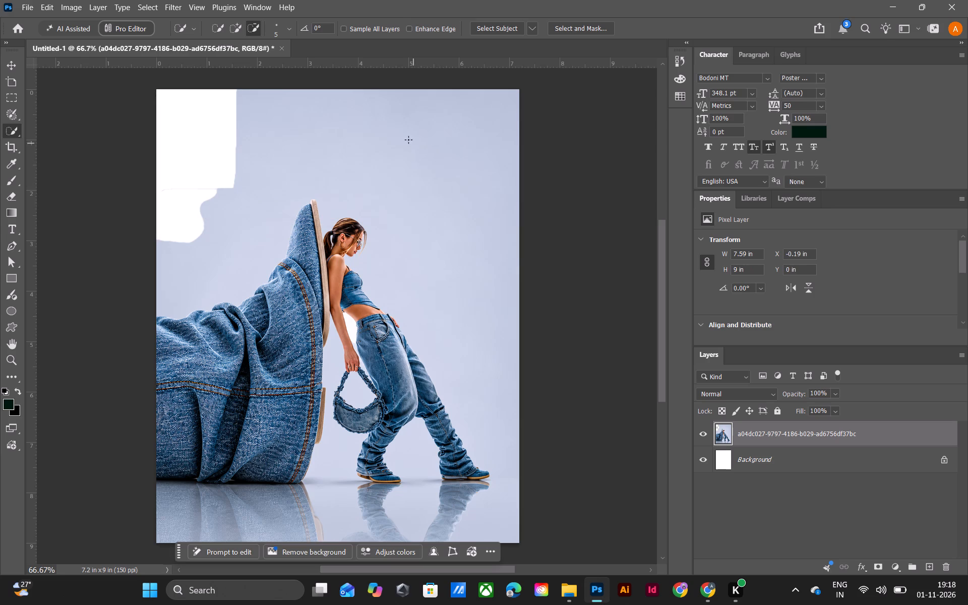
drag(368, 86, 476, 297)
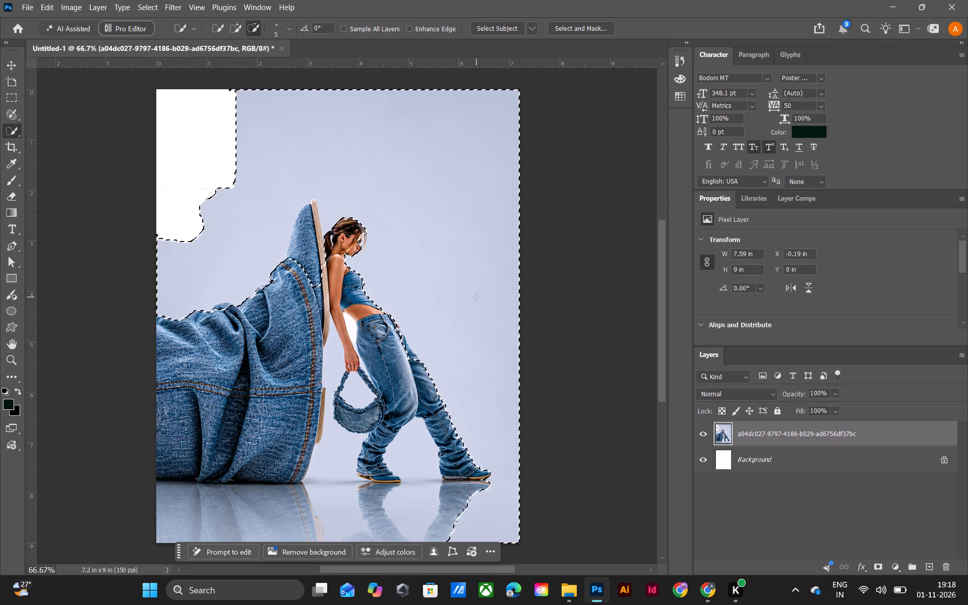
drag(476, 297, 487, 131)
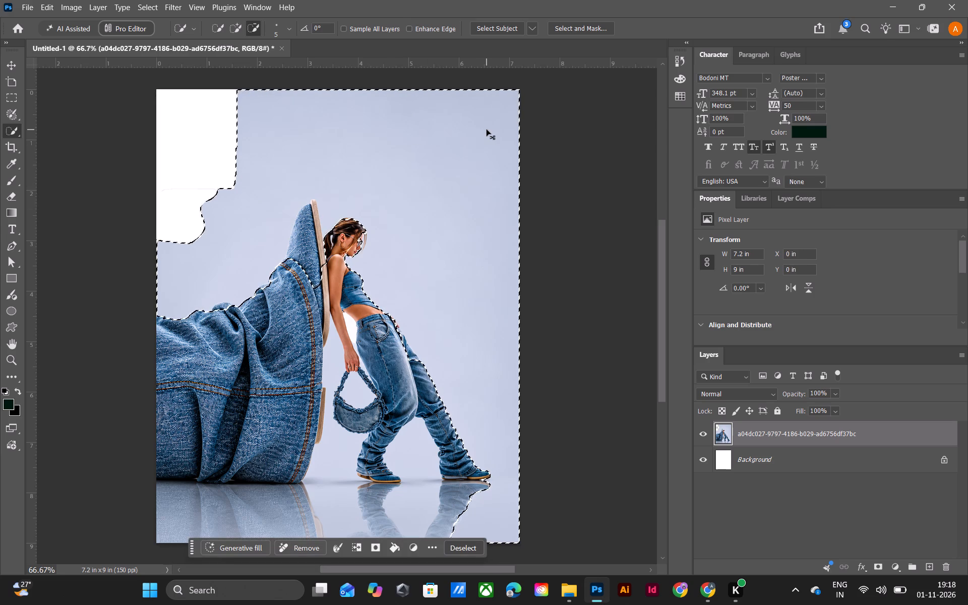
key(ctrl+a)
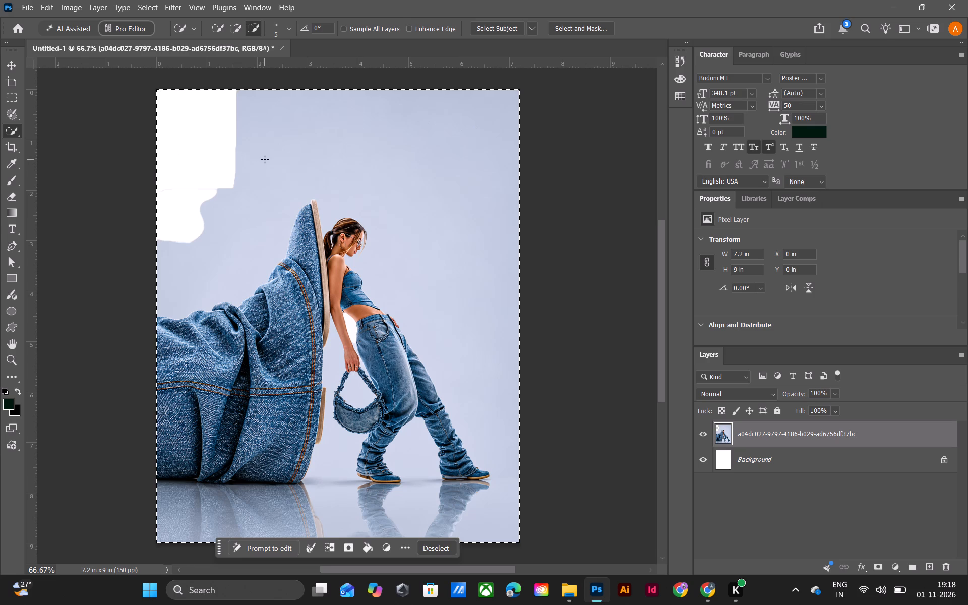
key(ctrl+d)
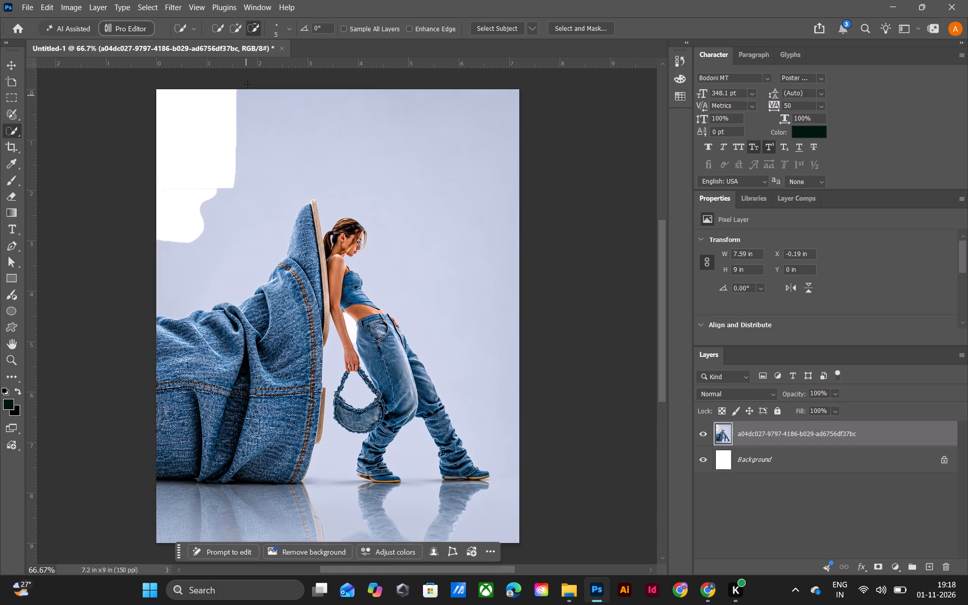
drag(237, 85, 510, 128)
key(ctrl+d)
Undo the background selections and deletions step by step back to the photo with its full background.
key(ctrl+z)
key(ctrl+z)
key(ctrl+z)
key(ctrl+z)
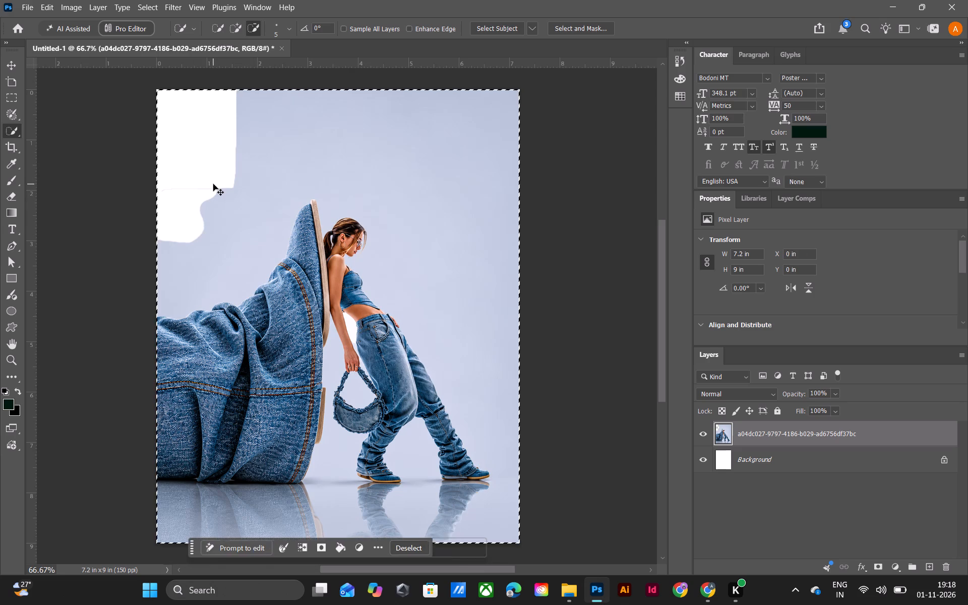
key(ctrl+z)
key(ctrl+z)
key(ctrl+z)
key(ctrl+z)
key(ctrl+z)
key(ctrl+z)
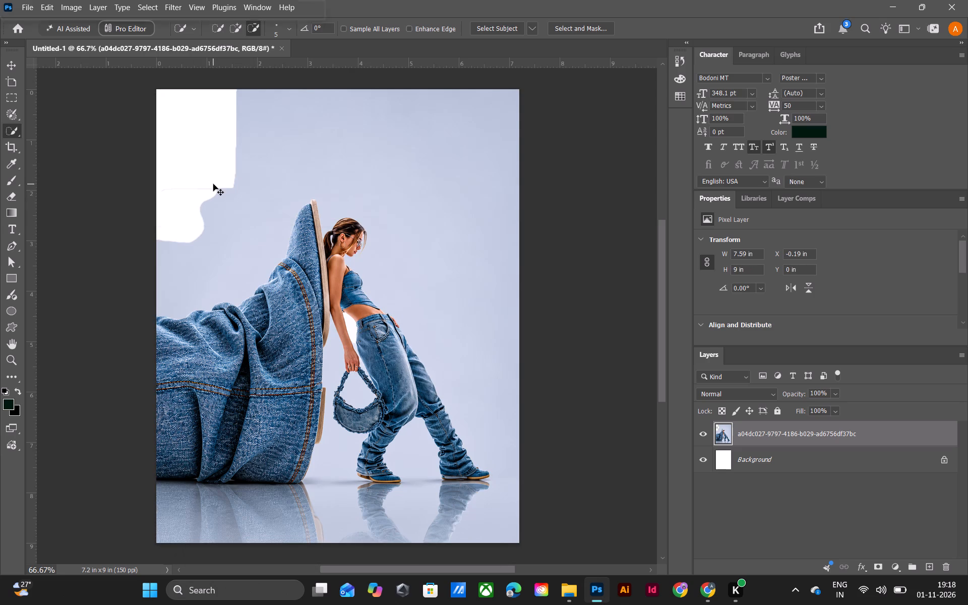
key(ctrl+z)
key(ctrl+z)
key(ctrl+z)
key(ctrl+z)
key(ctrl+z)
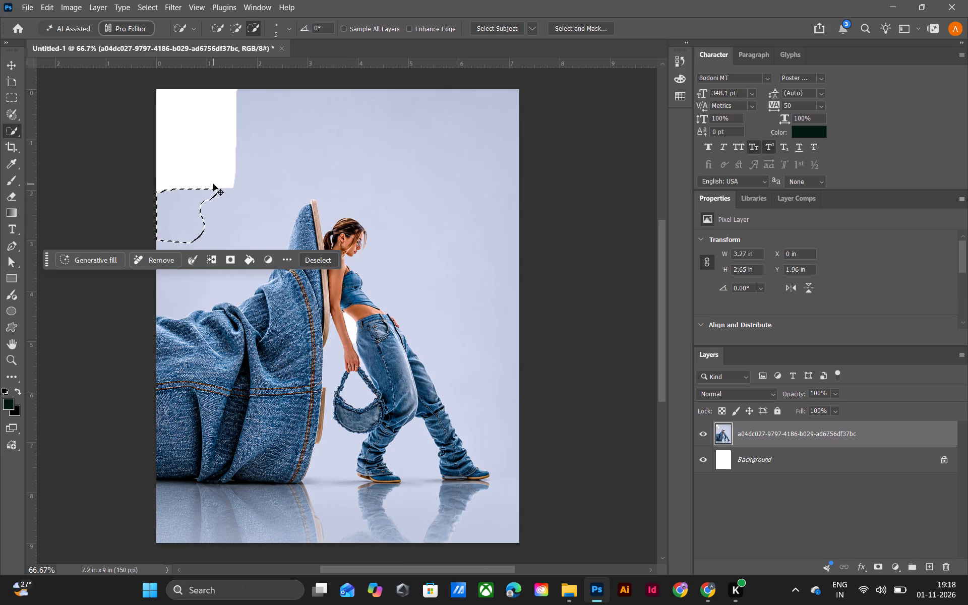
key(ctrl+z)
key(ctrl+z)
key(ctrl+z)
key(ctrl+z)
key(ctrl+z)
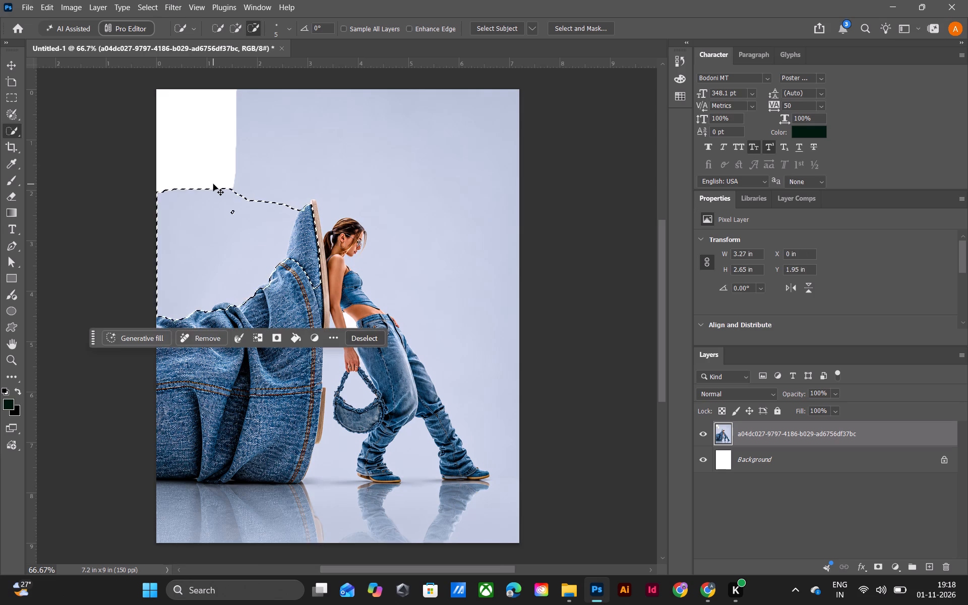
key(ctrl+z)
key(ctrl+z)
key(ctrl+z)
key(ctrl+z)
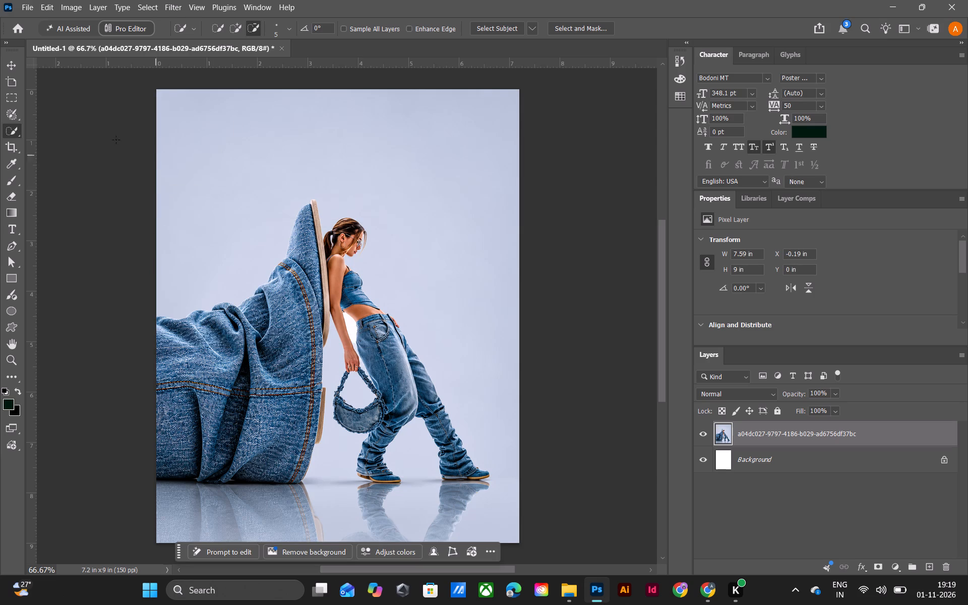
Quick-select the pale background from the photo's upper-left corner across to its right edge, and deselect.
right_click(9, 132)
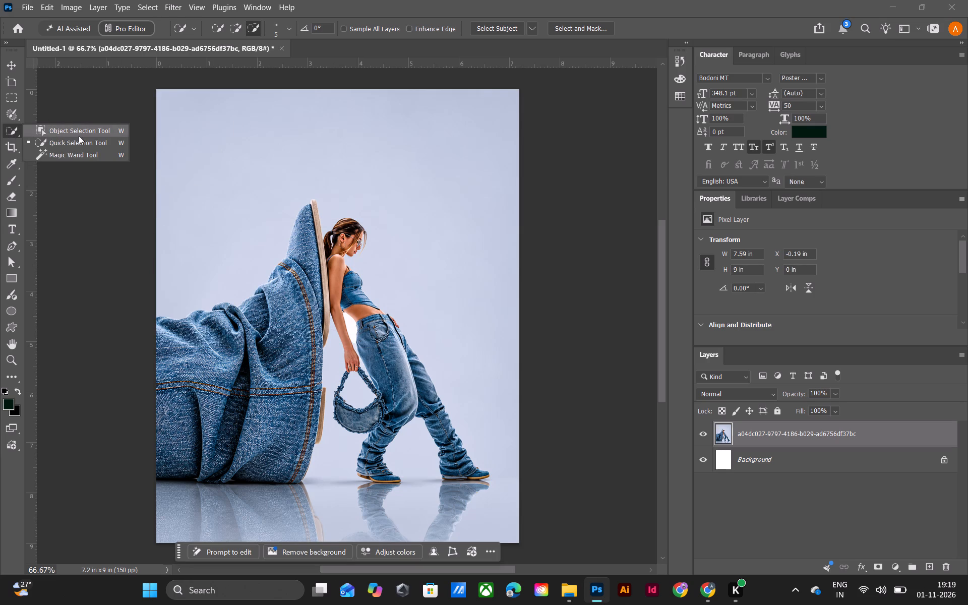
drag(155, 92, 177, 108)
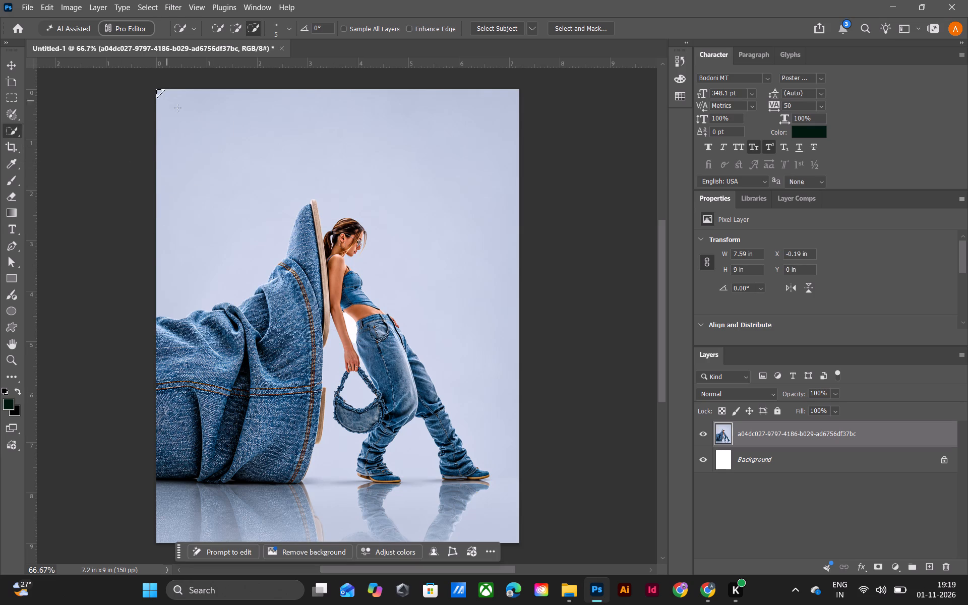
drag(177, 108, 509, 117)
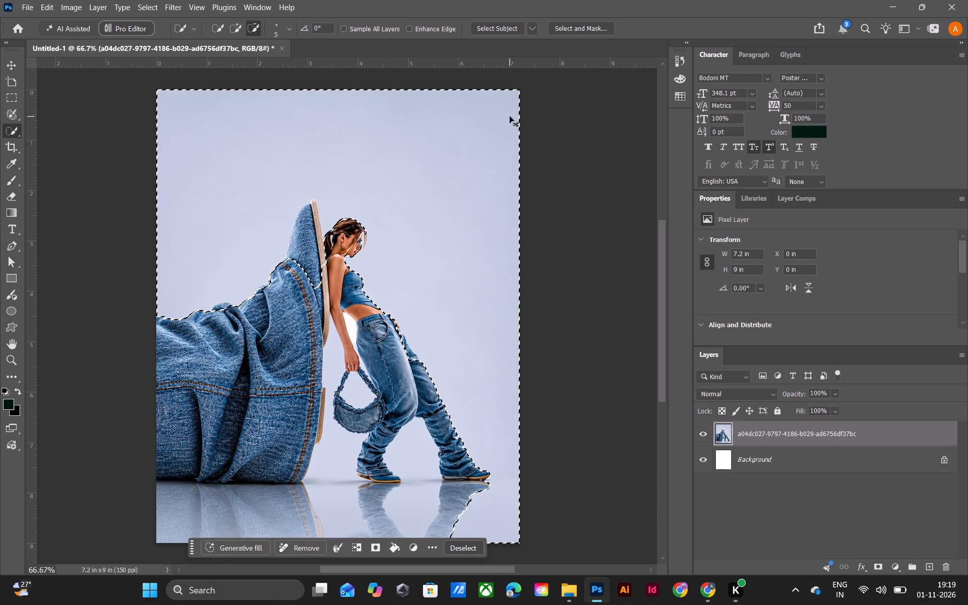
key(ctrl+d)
Box the top of the photo, about 7.2 by 2.8 in, with the Object Selection tool and delete the selected background.
right_click(9, 132)
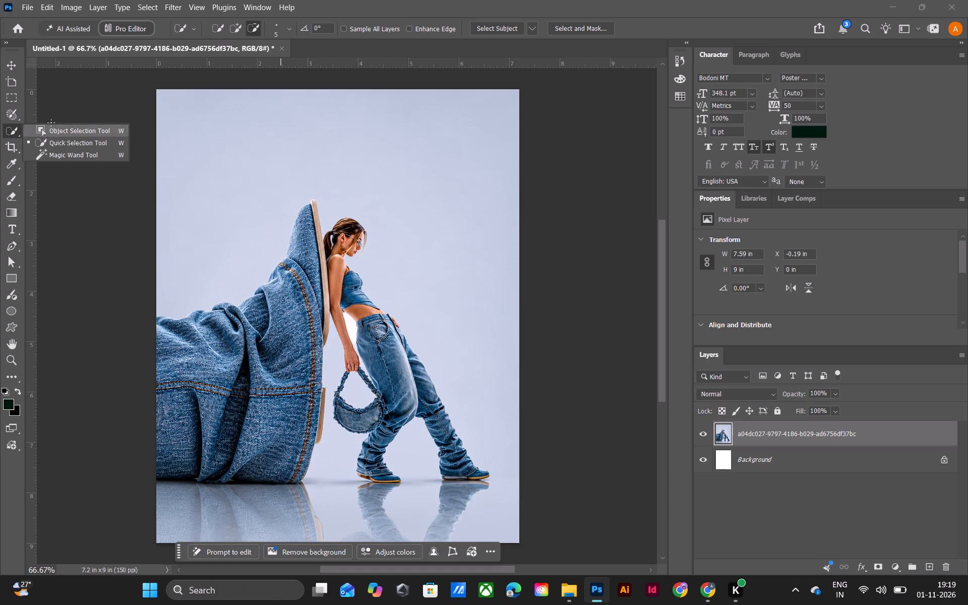
click(61, 126)
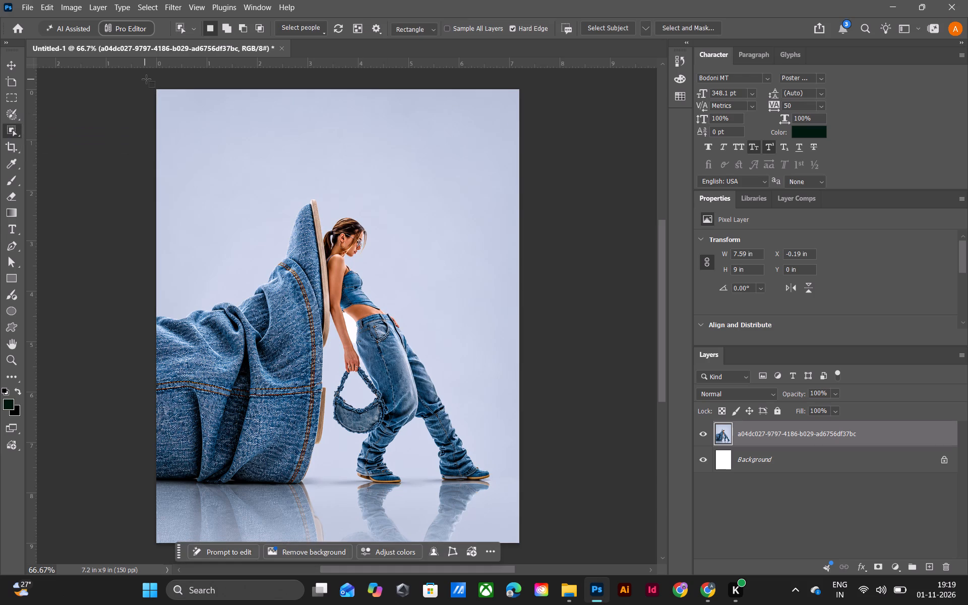
drag(154, 88, 245, 133)
drag(156, 89, 227, 132)
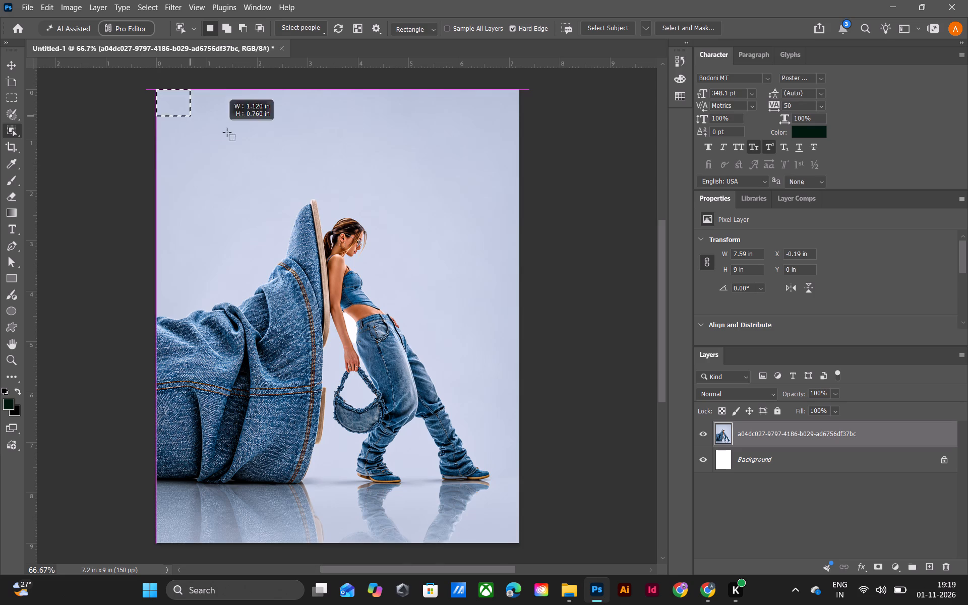
drag(227, 132, 519, 195)
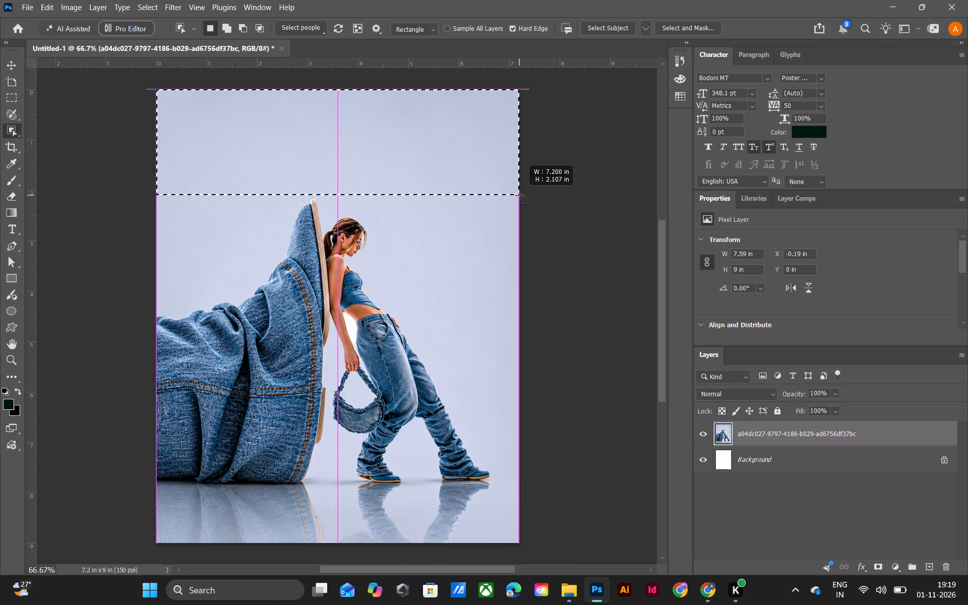
drag(519, 195, 525, 230)
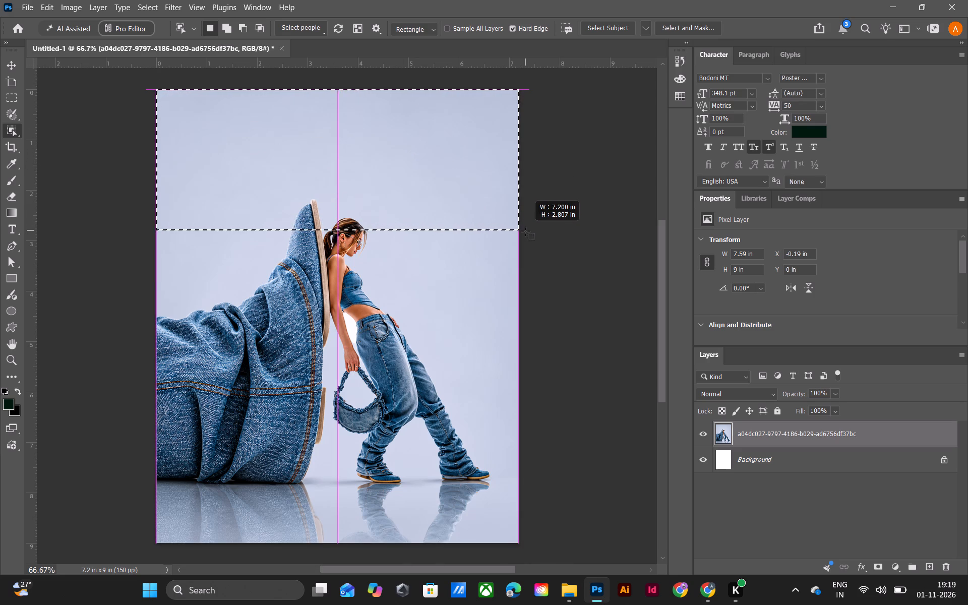
key(BackSpace)
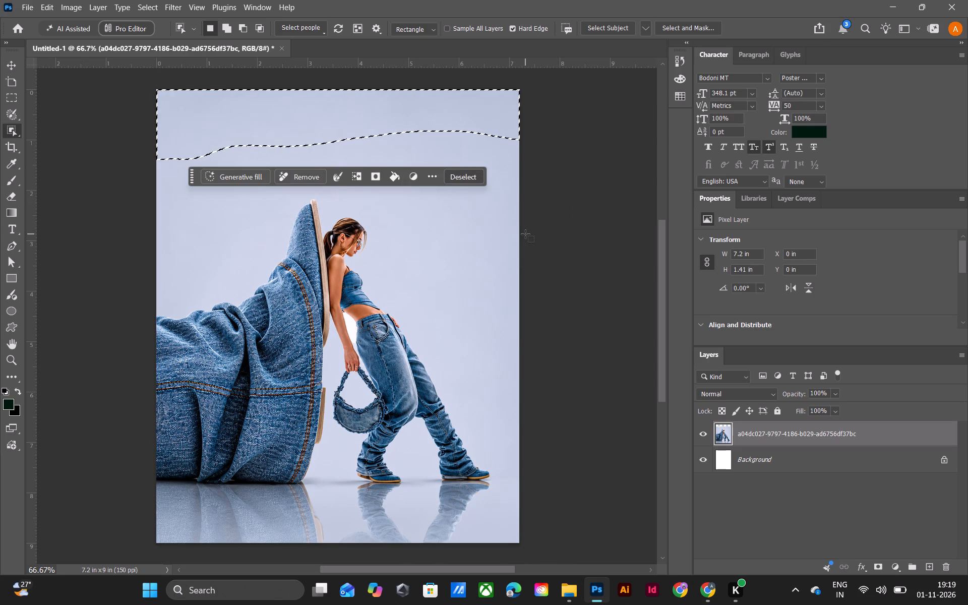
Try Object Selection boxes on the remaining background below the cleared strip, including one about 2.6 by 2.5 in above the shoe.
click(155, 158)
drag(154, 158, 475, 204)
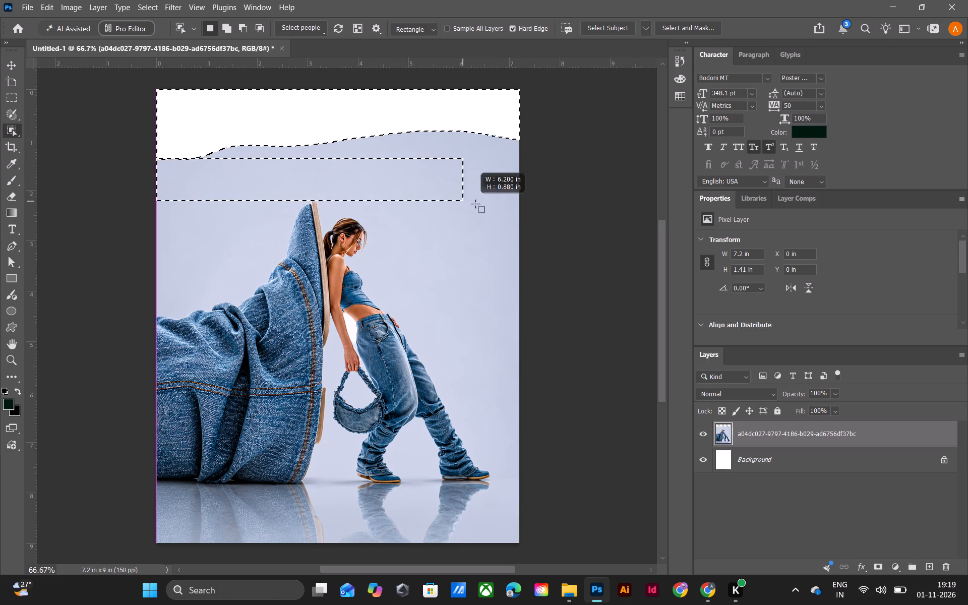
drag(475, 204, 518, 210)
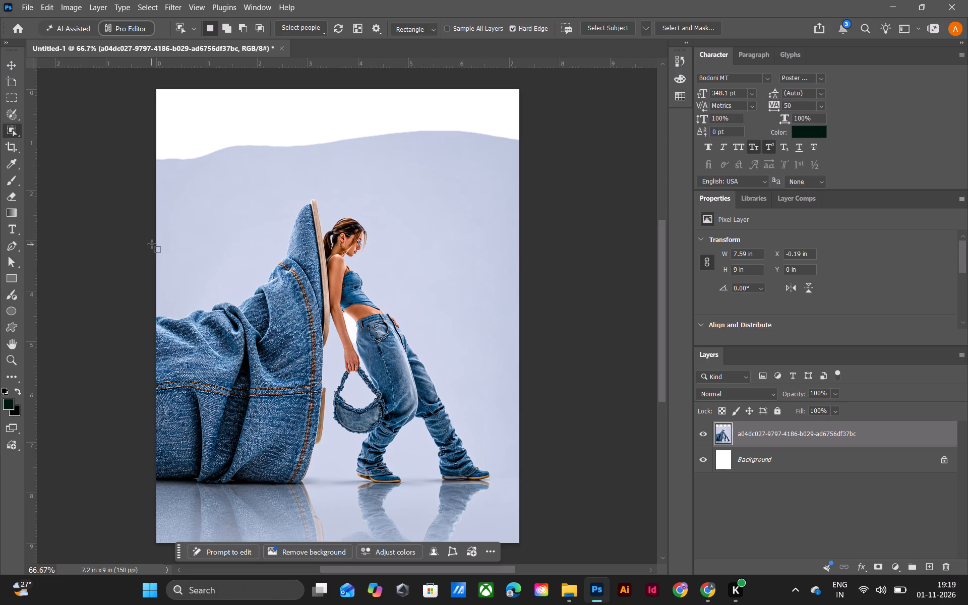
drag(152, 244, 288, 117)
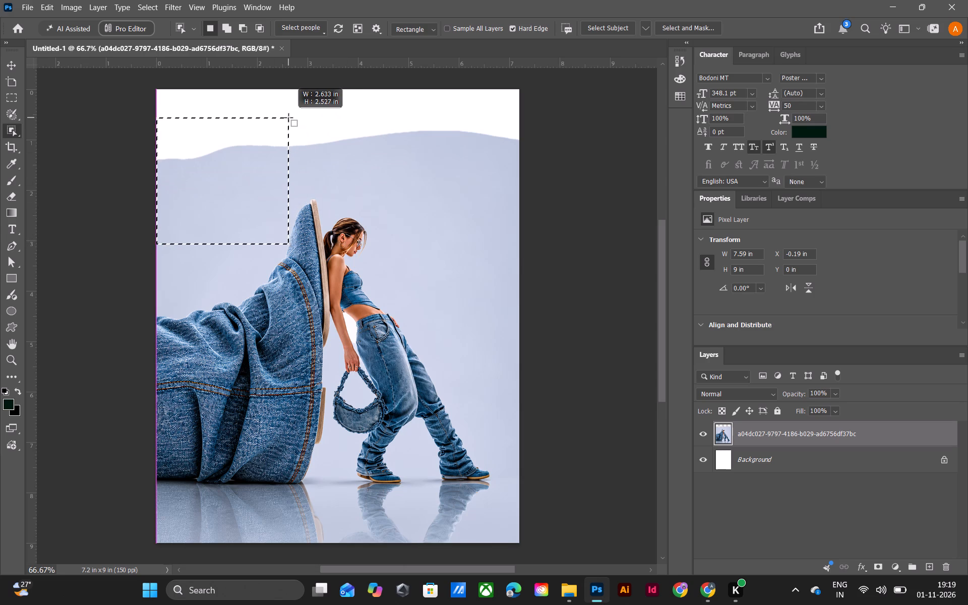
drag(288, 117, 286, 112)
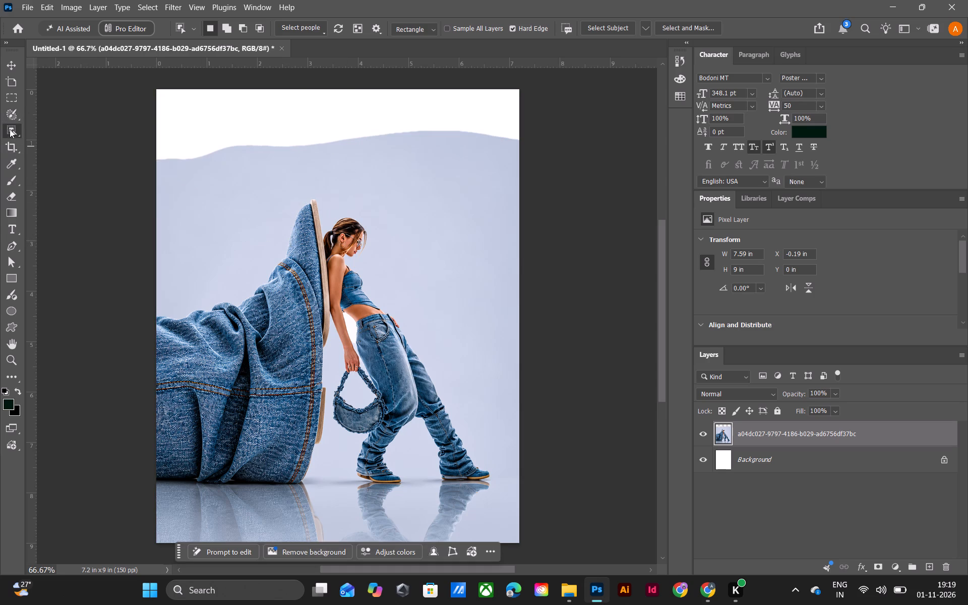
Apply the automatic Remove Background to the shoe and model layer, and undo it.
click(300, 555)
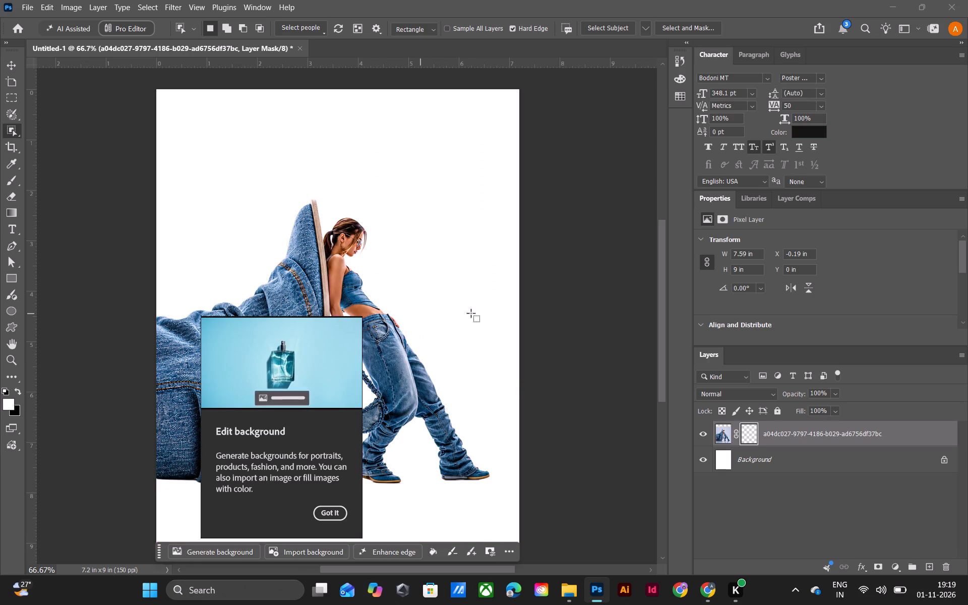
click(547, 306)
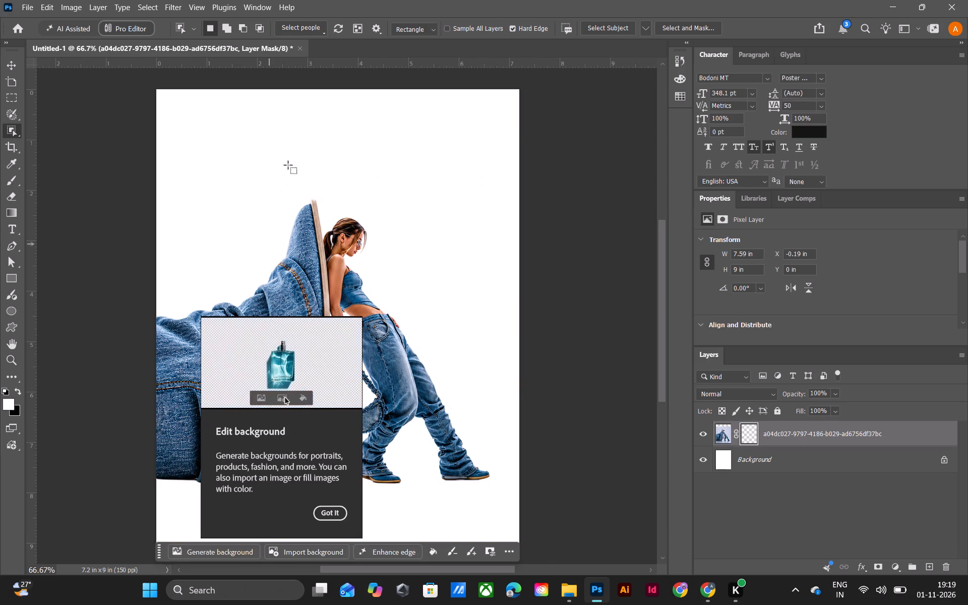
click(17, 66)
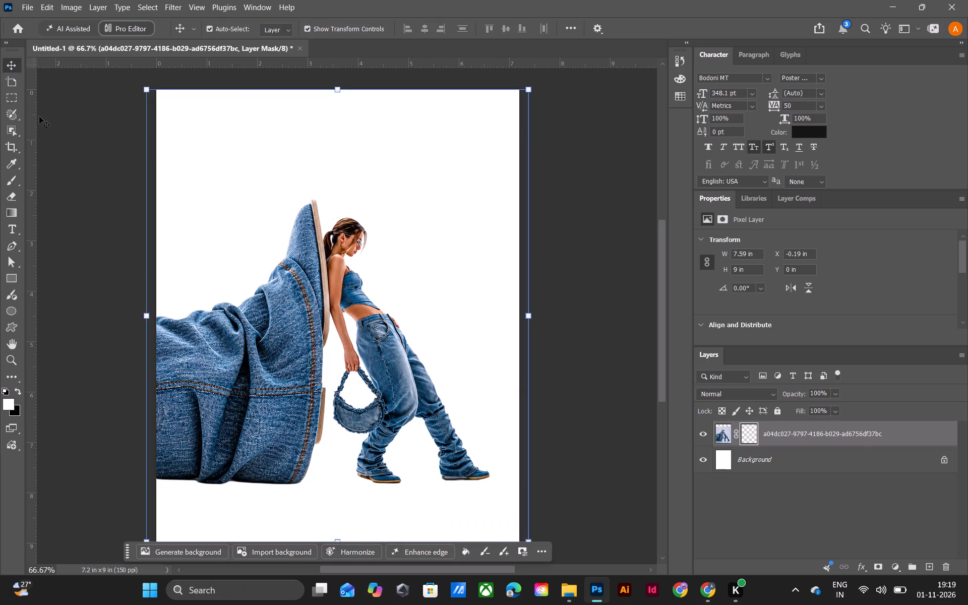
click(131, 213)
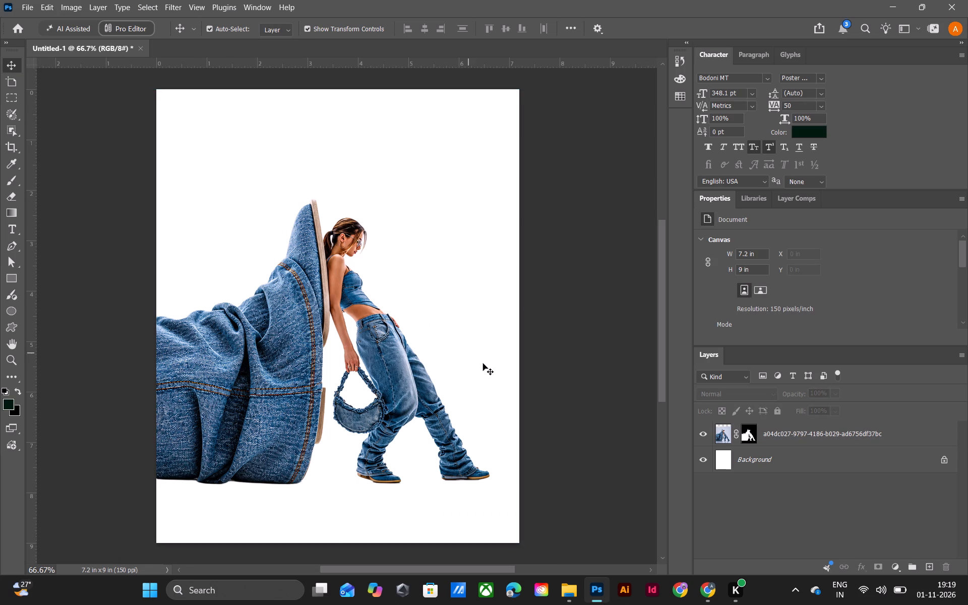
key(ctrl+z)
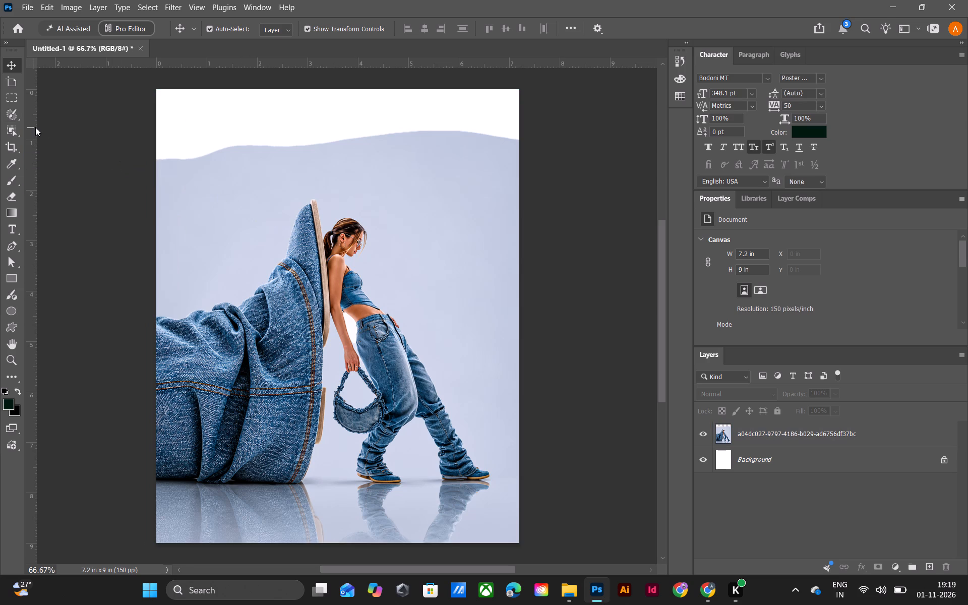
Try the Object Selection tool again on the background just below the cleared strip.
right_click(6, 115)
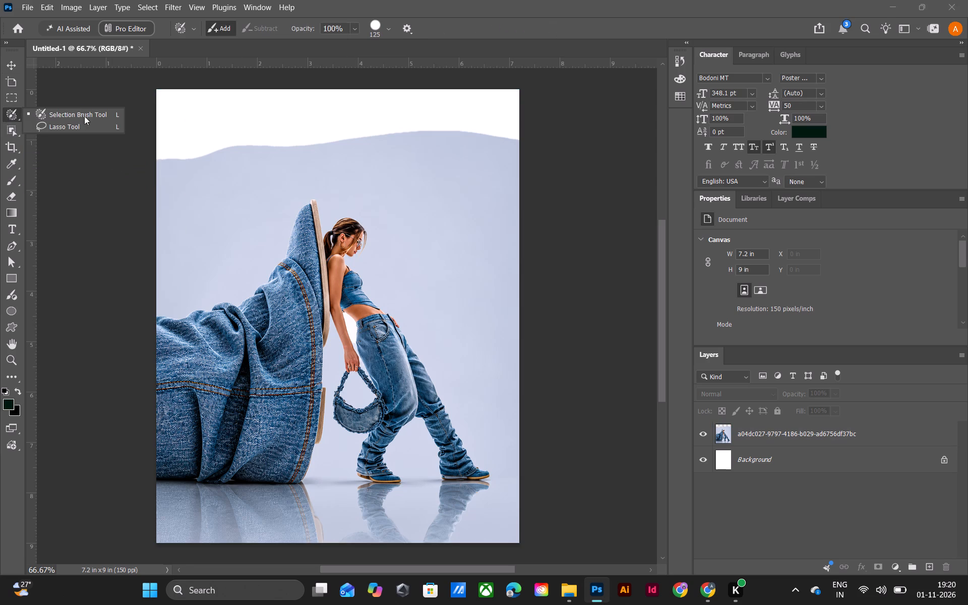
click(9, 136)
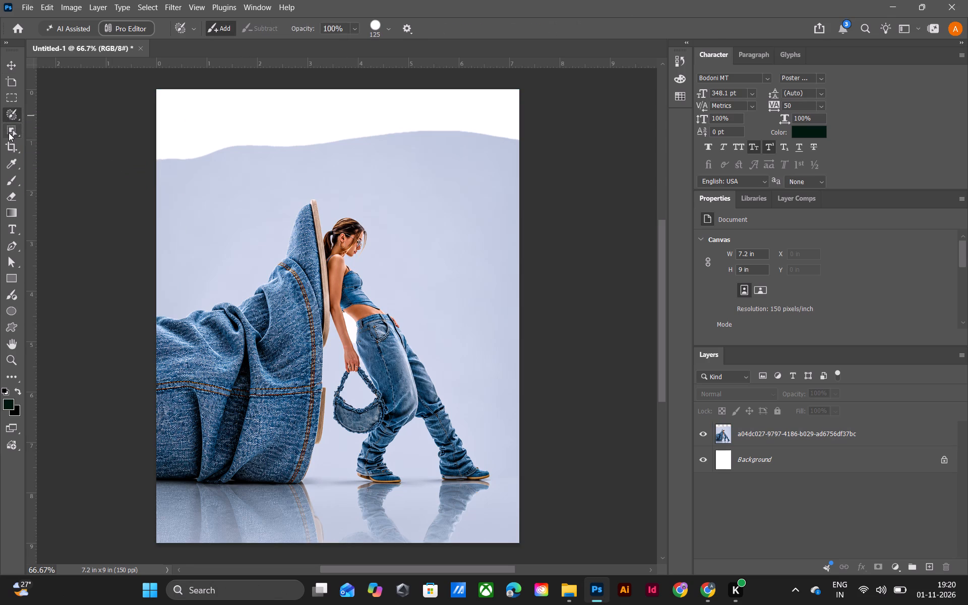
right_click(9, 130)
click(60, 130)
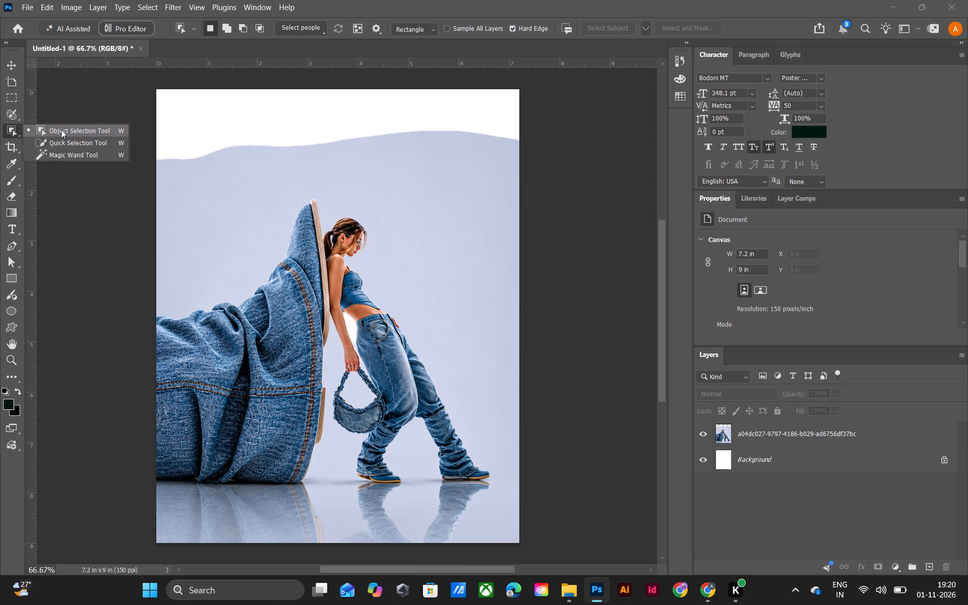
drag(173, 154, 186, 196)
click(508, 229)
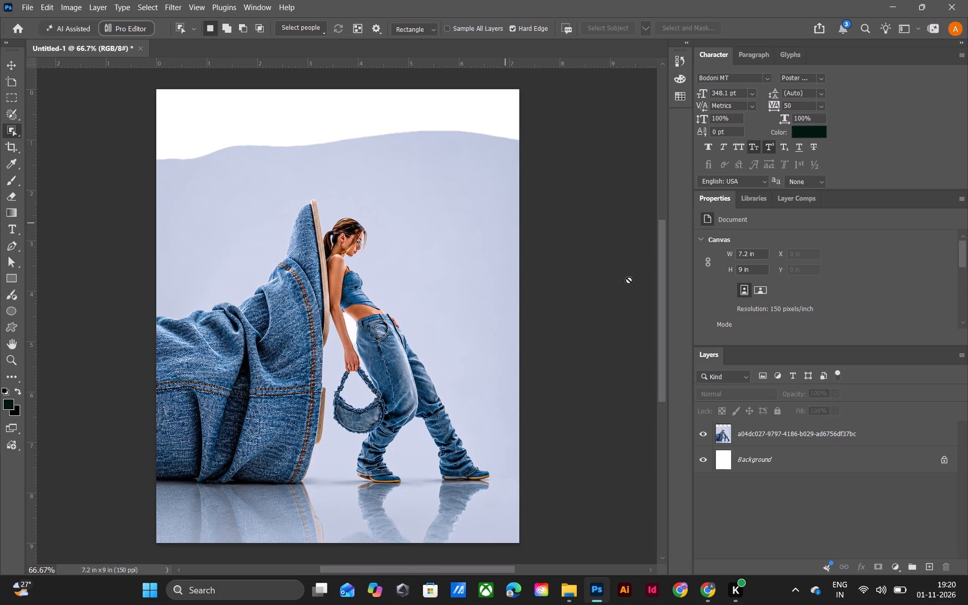
Make the shoe and model photo layer active.
right_click(802, 426)
click(801, 431)
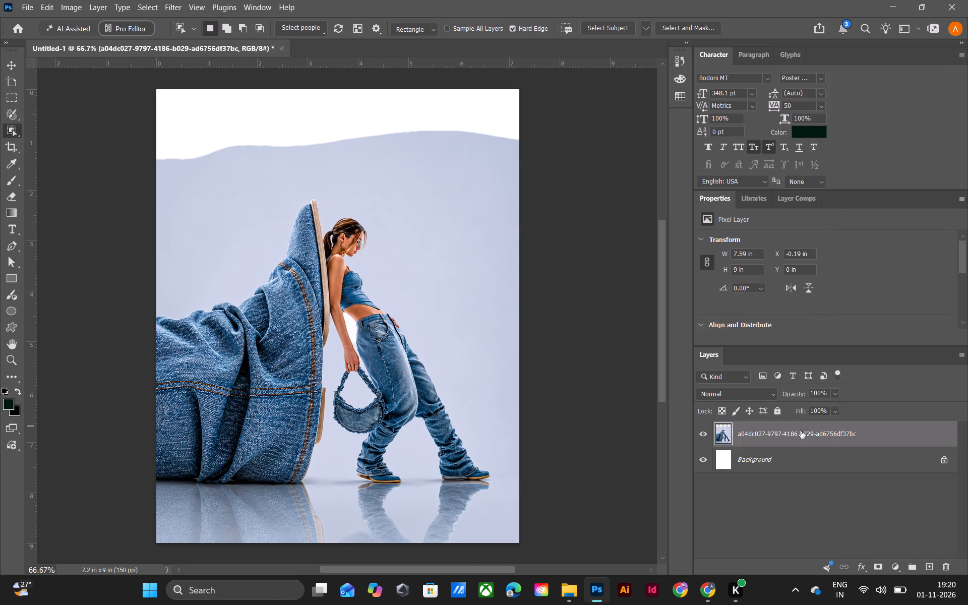
right_click(801, 431)
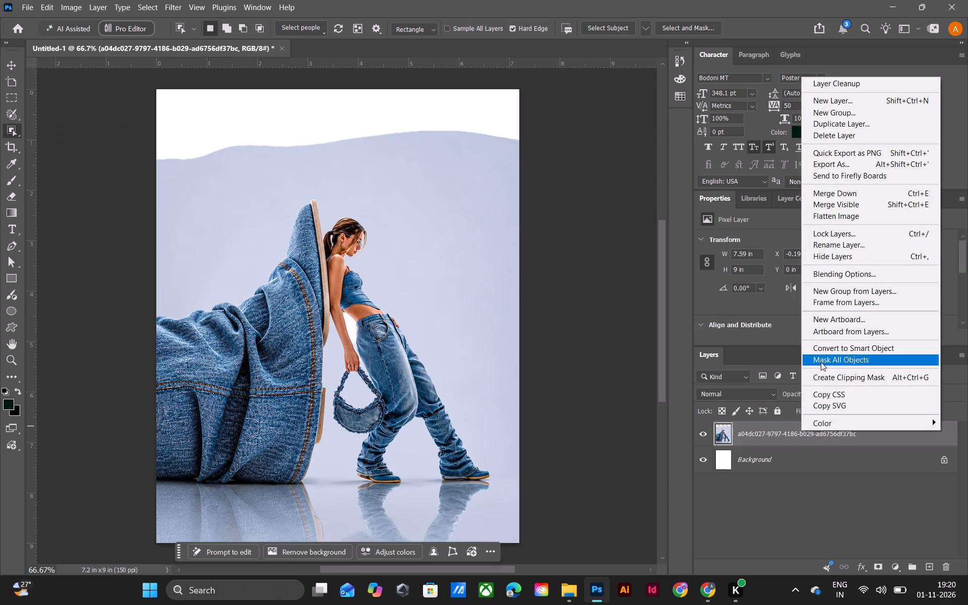
click(766, 427)
click(766, 434)
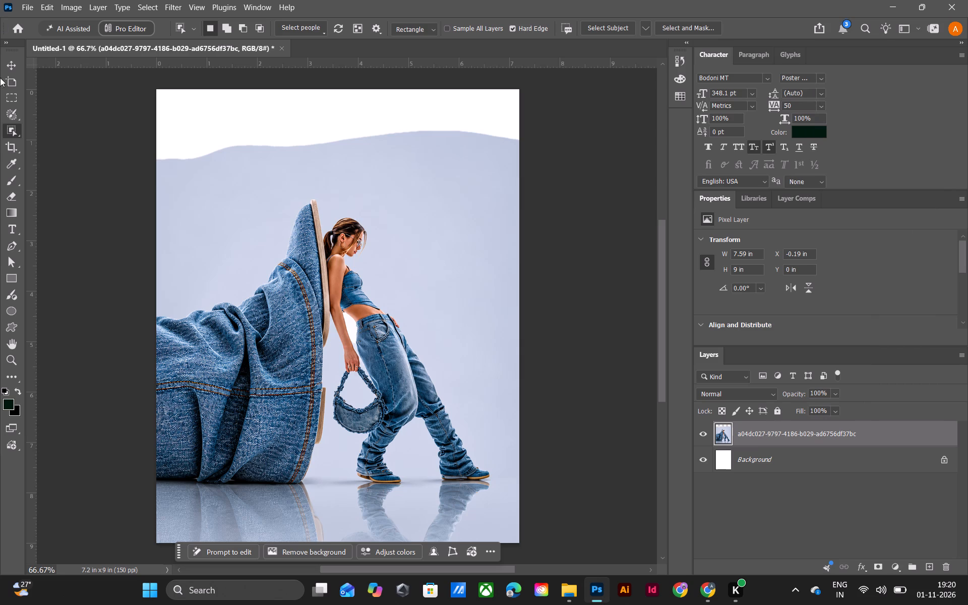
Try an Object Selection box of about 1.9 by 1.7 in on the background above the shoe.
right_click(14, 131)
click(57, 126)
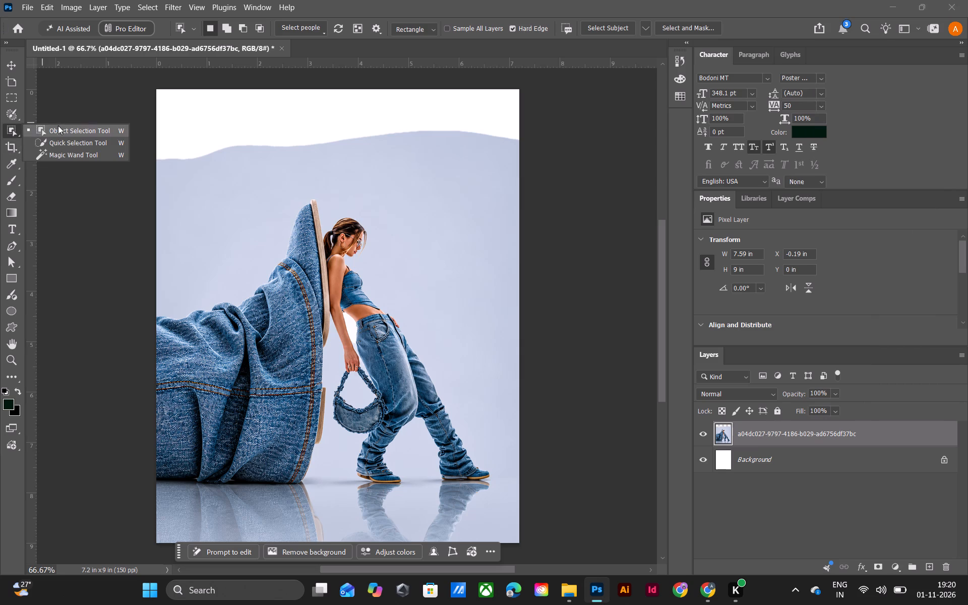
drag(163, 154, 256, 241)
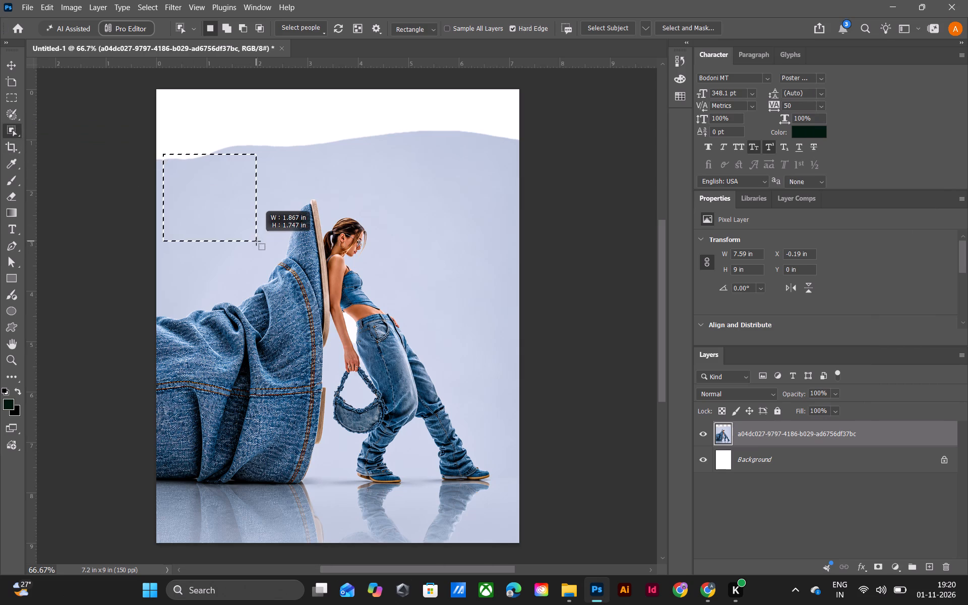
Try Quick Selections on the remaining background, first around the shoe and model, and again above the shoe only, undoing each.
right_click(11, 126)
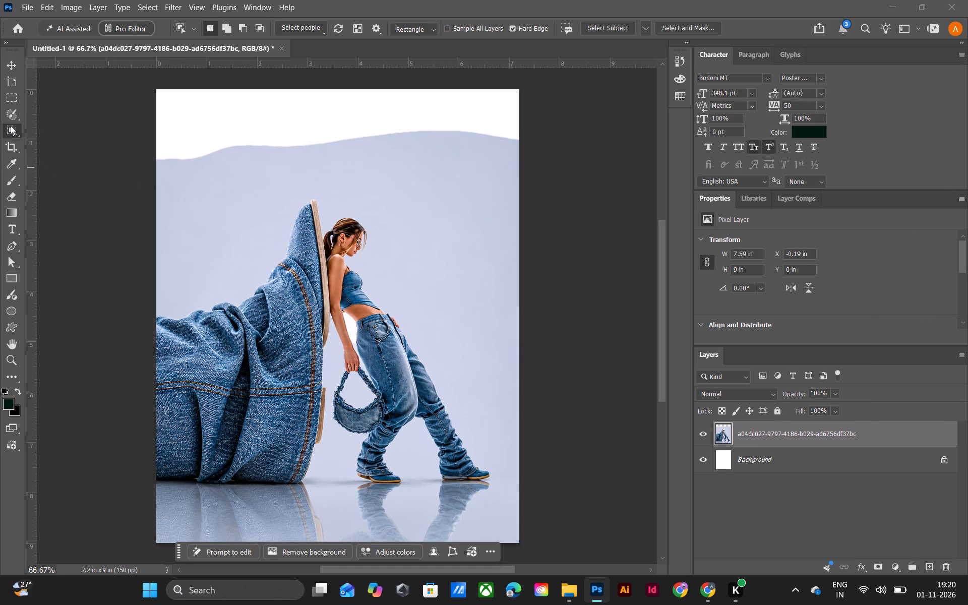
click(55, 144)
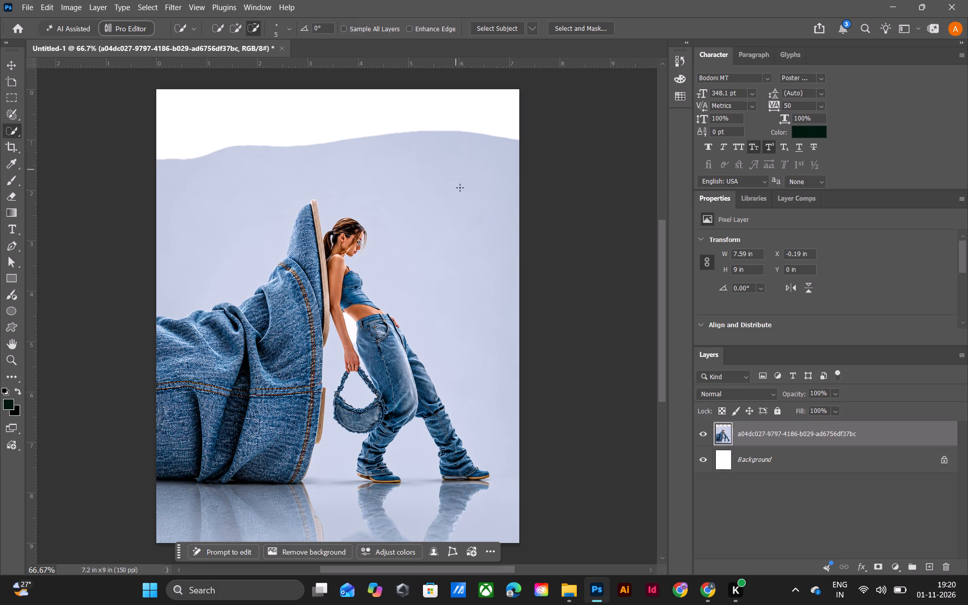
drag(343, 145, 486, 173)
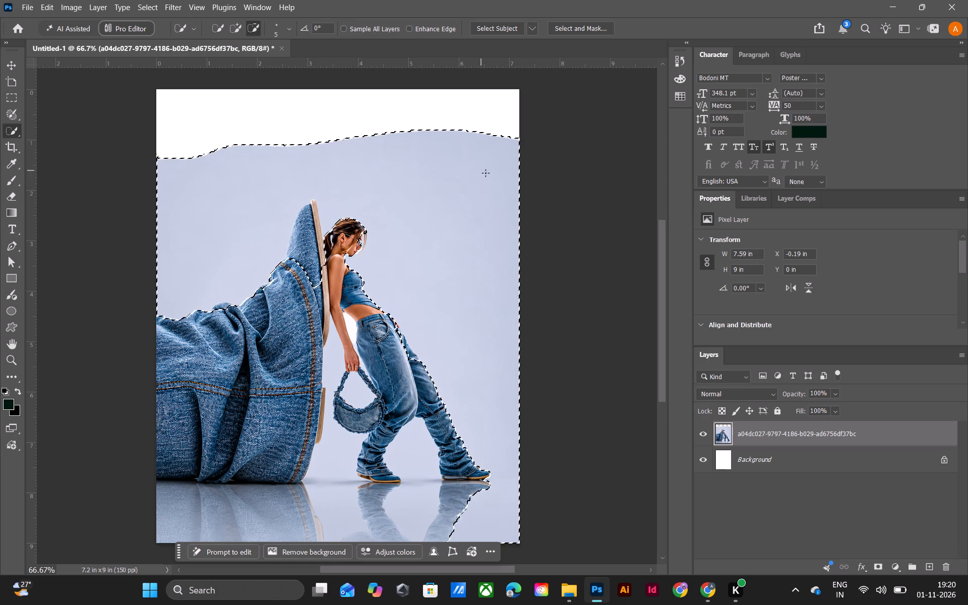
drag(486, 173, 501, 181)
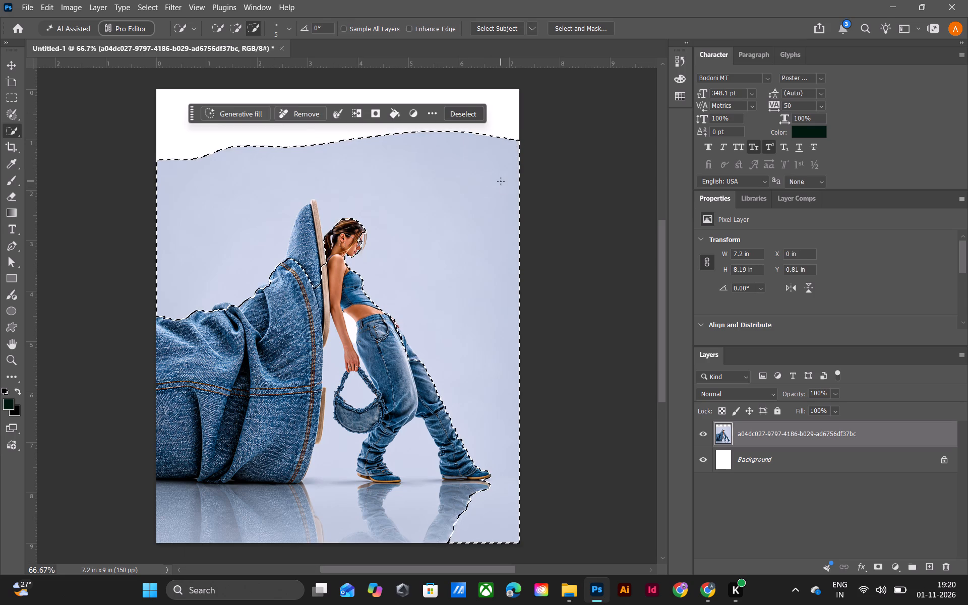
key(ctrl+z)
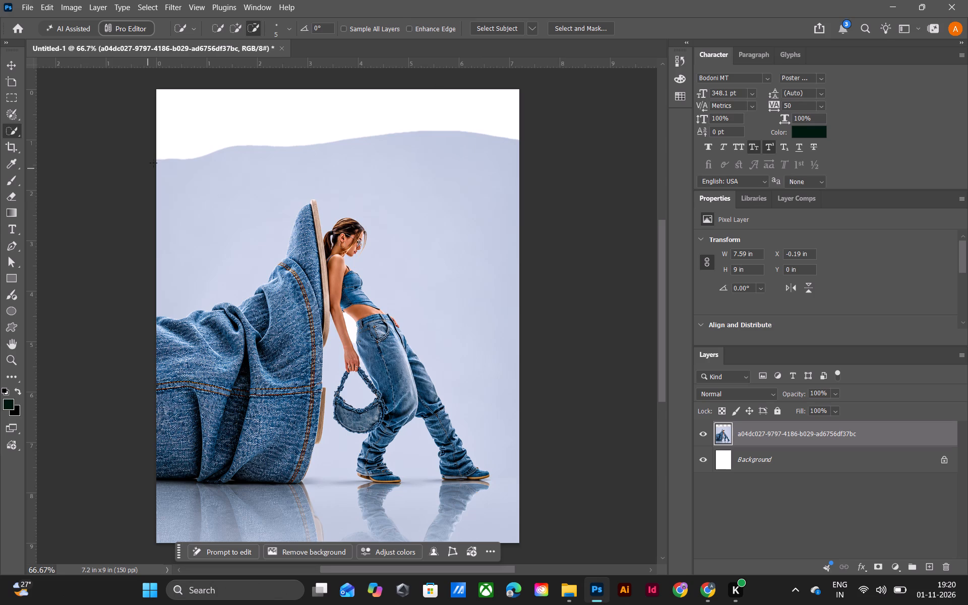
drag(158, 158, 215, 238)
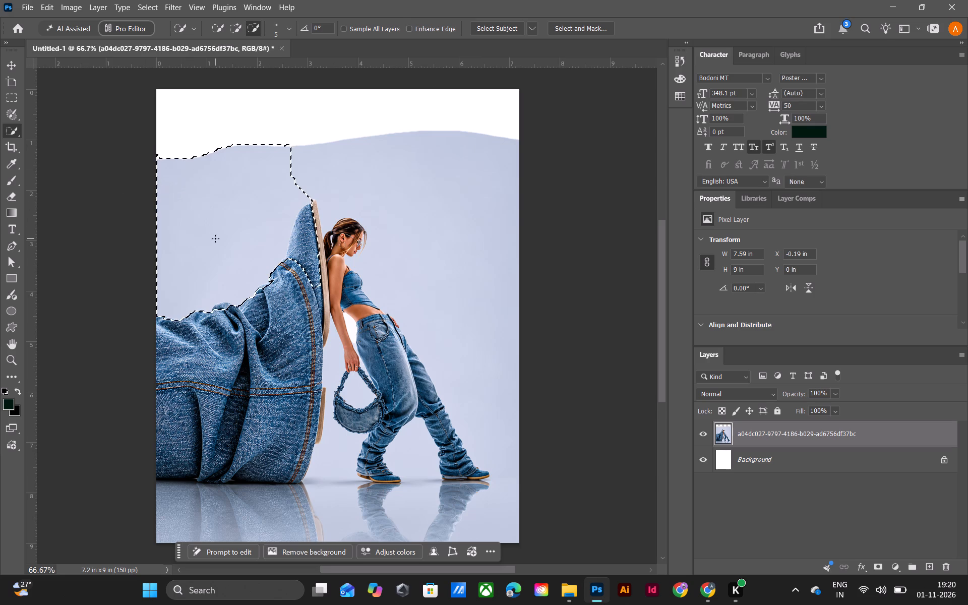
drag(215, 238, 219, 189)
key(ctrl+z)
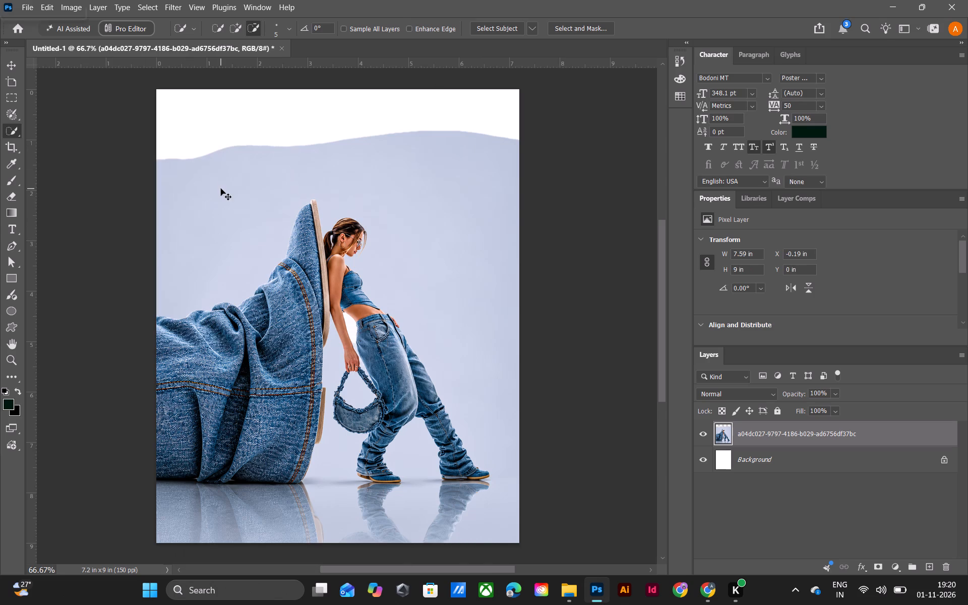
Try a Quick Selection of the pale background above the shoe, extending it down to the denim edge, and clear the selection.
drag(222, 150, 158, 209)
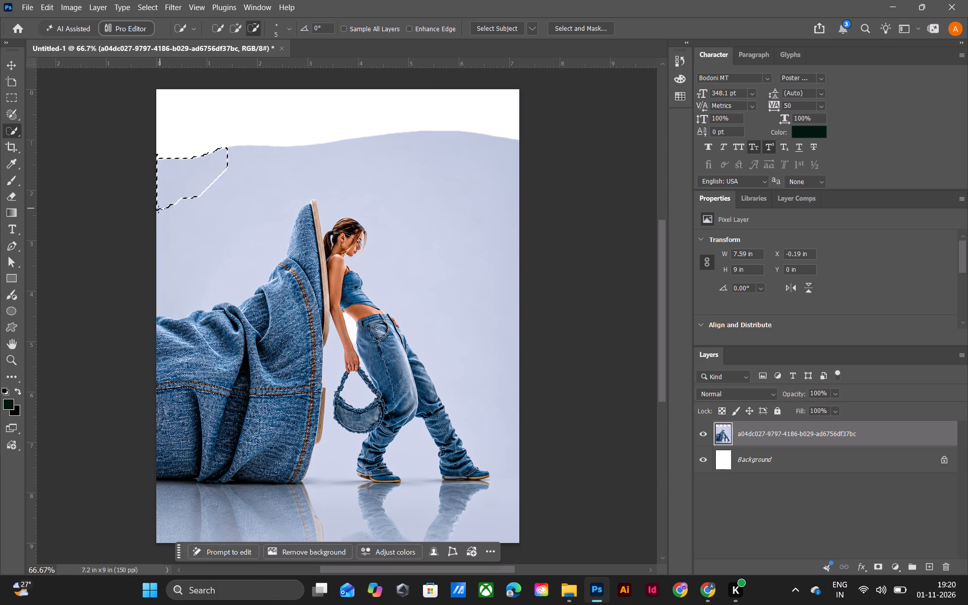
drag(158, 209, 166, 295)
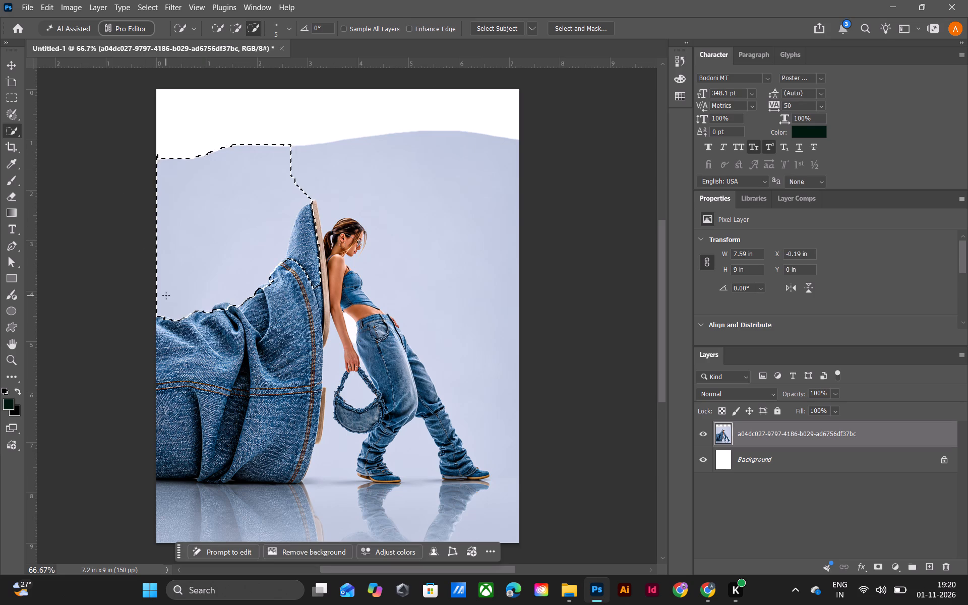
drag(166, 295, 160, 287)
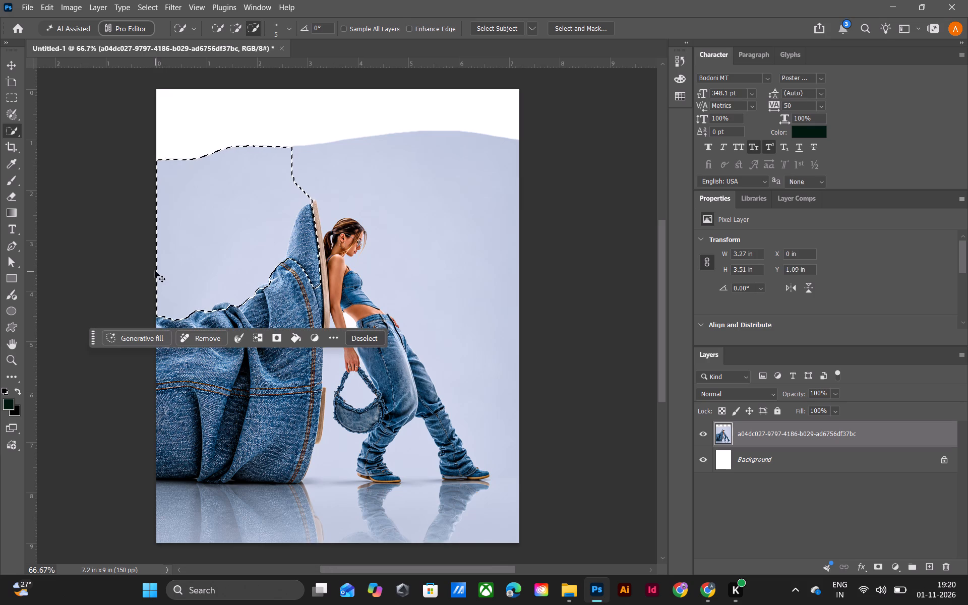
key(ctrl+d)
Quick-select a patch of pale background about 1.2 by 1.1 in above and beside the model's head and delete it.
drag(383, 139, 404, 167)
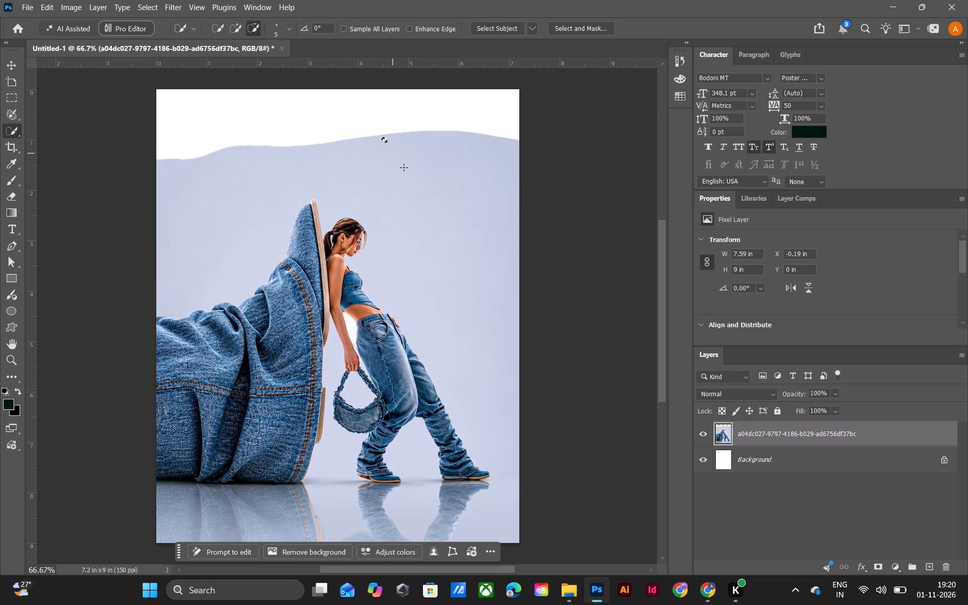
drag(404, 167, 432, 187)
key(BackSpace)
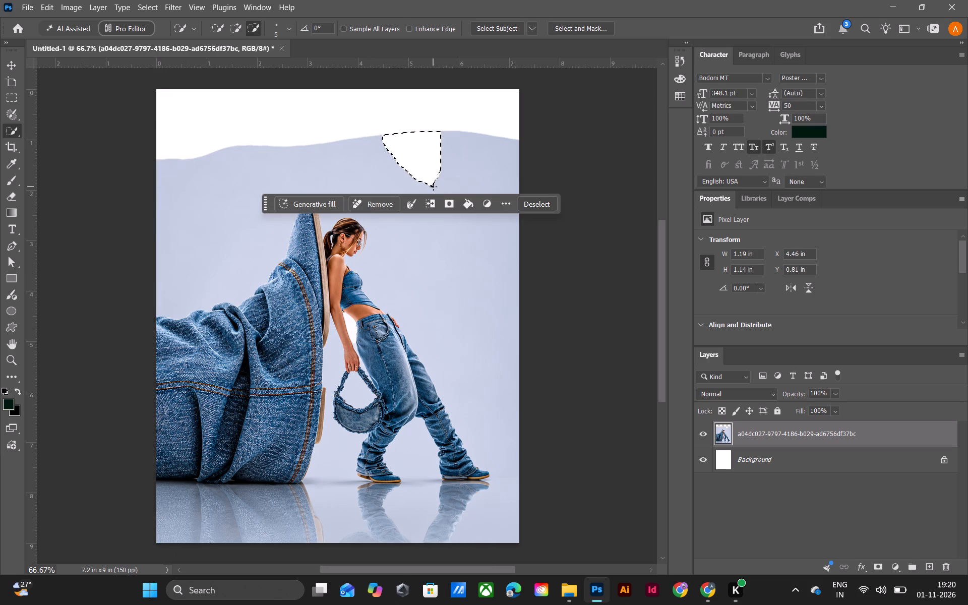
Apply the generative Remove command to the selected patch above the model.
drag(448, 125, 481, 177)
click(384, 205)
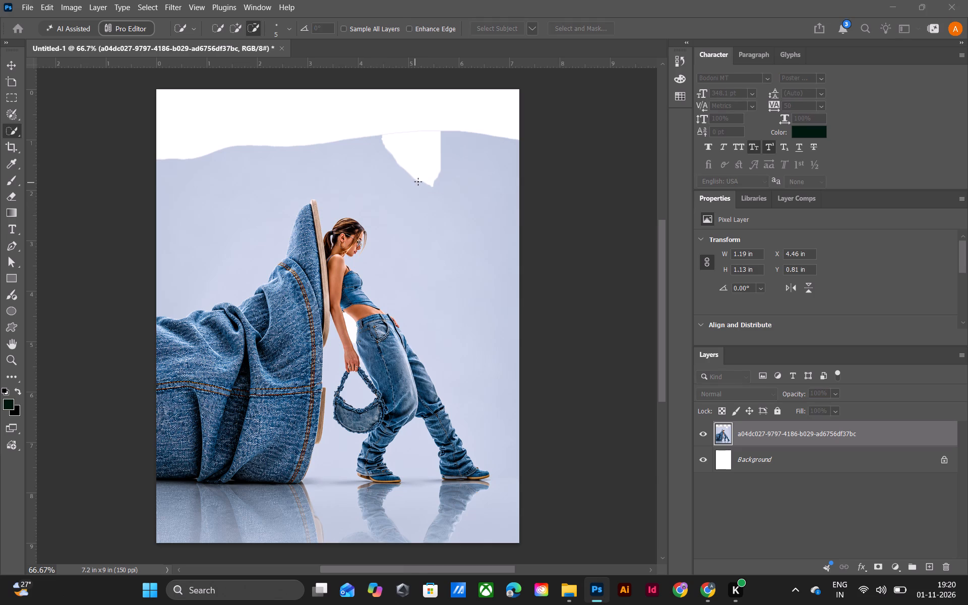
drag(445, 136, 444, 141)
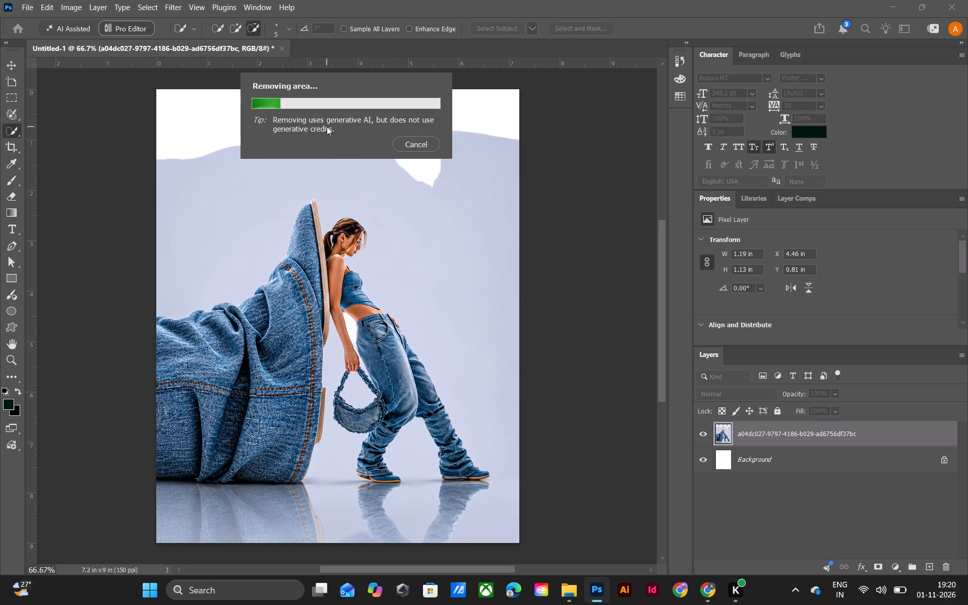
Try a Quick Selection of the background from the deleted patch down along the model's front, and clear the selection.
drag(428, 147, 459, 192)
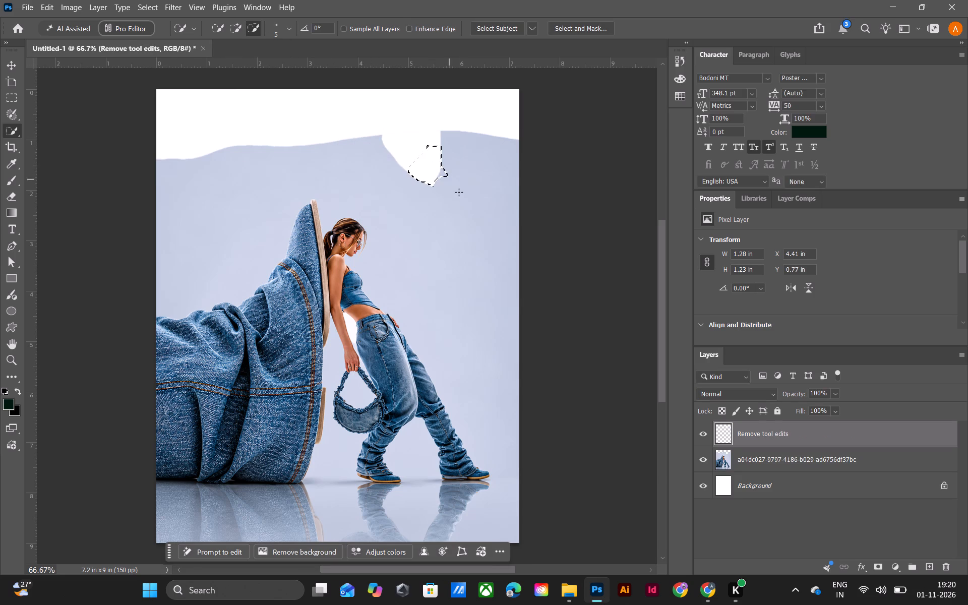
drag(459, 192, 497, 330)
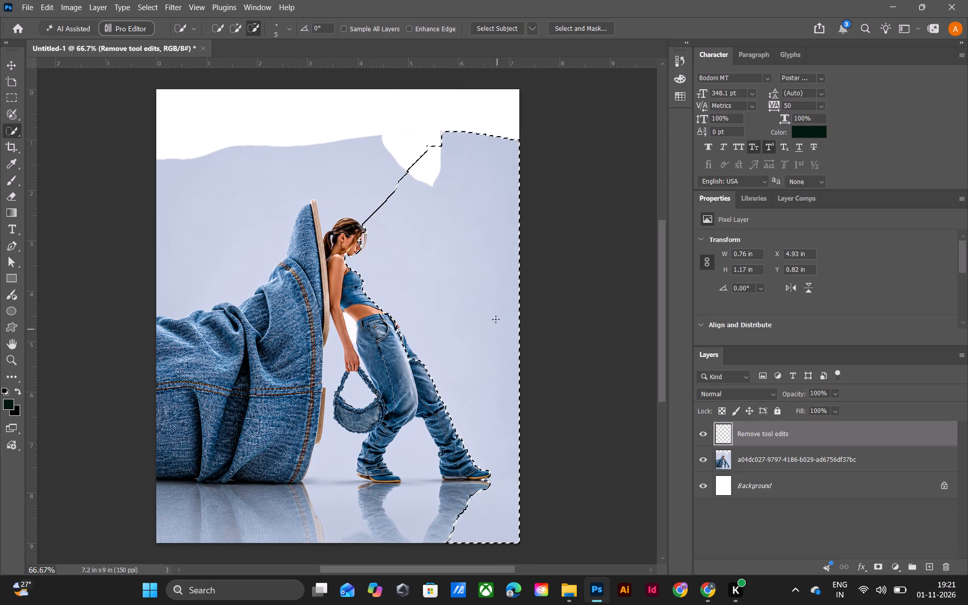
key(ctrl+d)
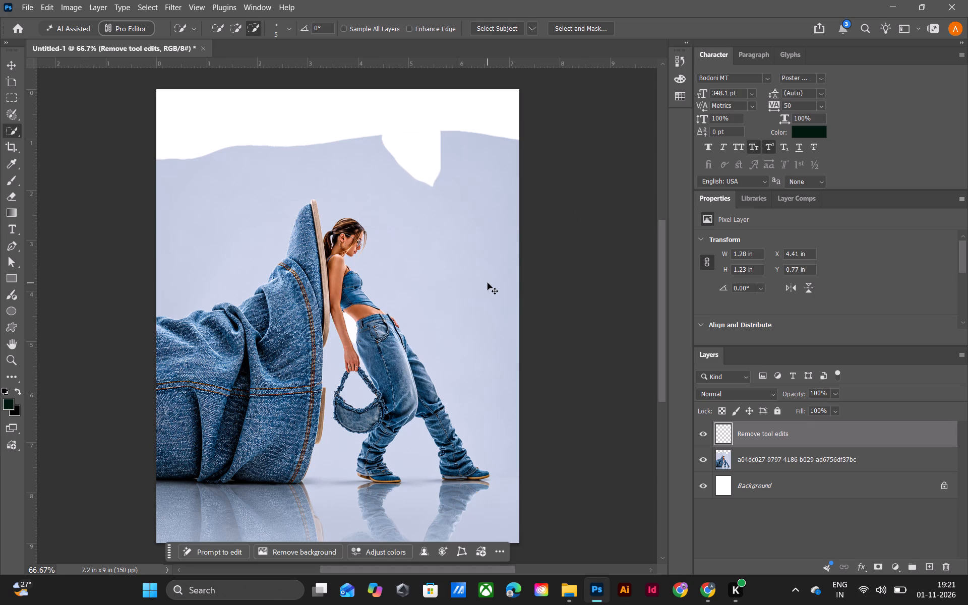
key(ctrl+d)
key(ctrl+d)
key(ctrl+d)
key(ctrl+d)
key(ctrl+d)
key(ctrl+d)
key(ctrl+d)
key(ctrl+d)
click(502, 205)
Sample foreground colours with the Eyedropper from the backdrop and the white cleared area, finishing on the pale blue backdrop above the shoe.
key(i)
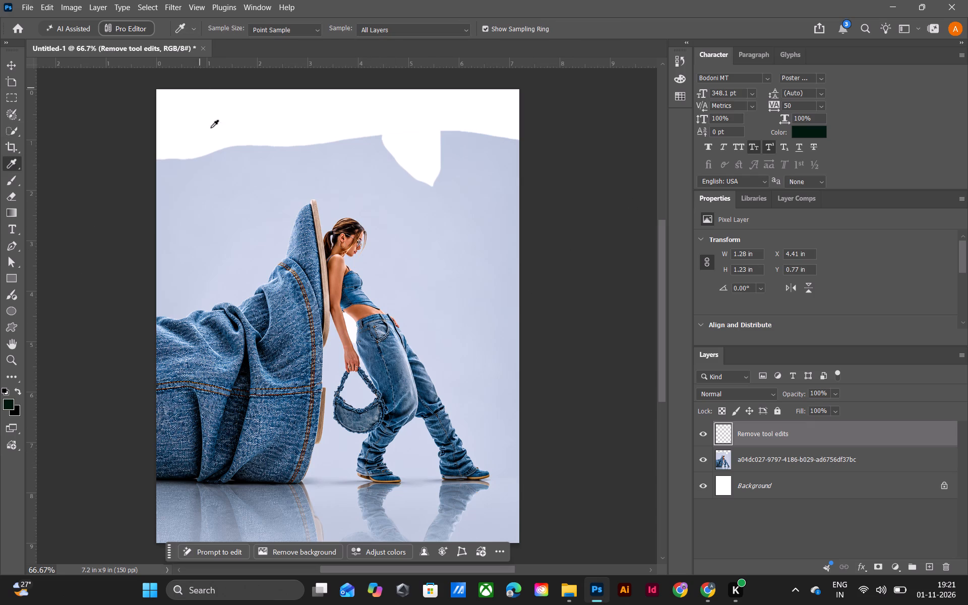
click(379, 197)
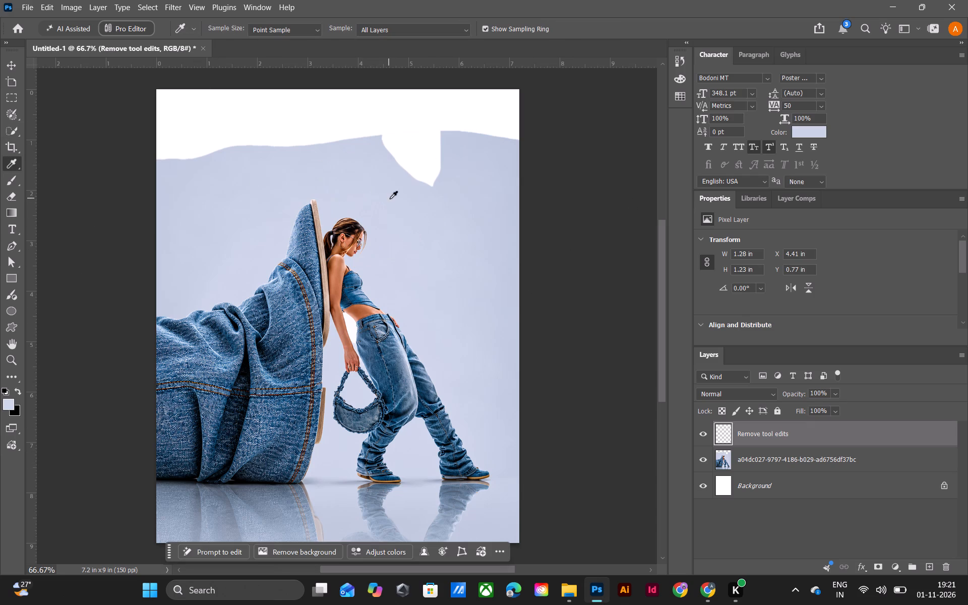
click(7, 406)
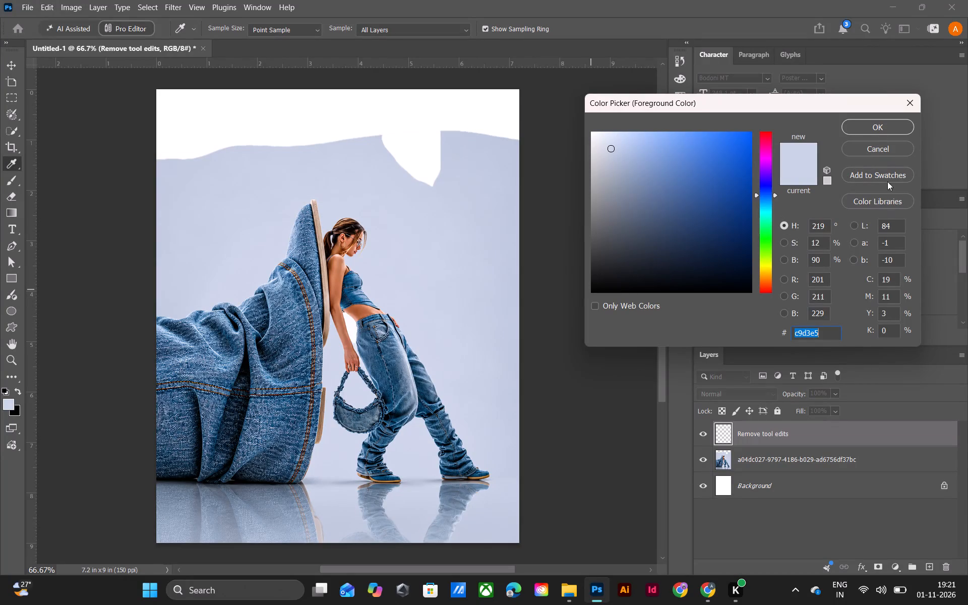
click(872, 123)
click(467, 117)
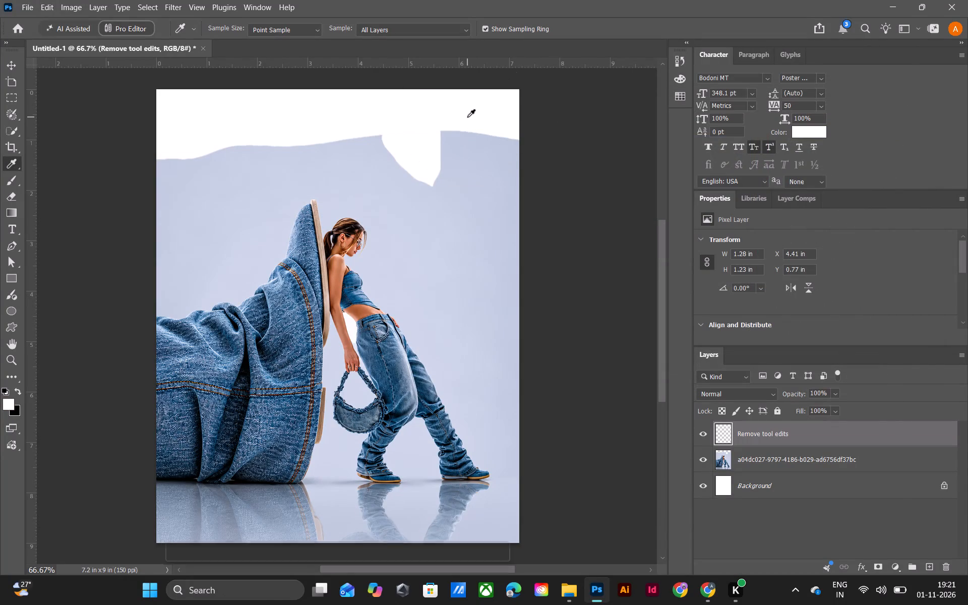
click(467, 116)
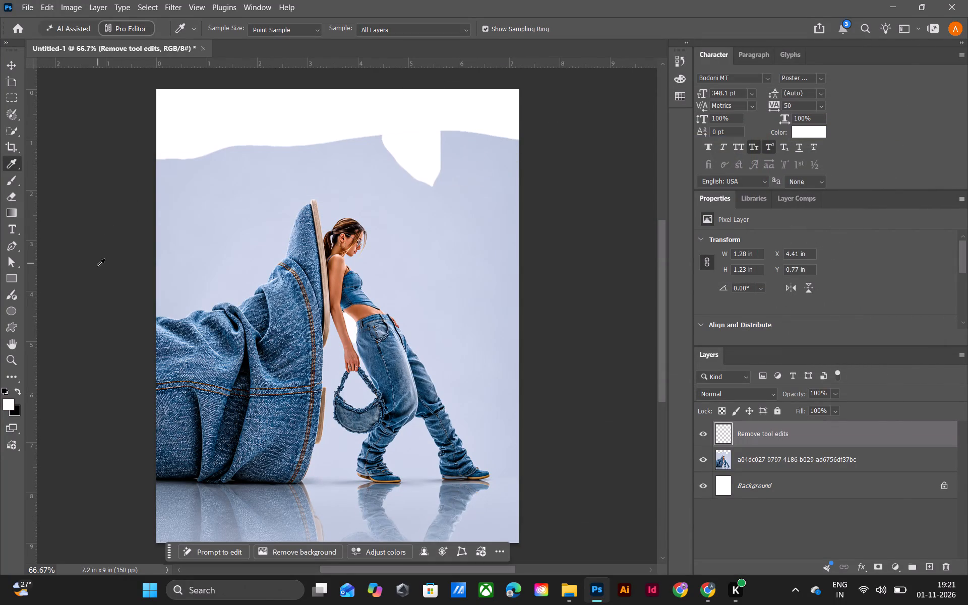
click(196, 198)
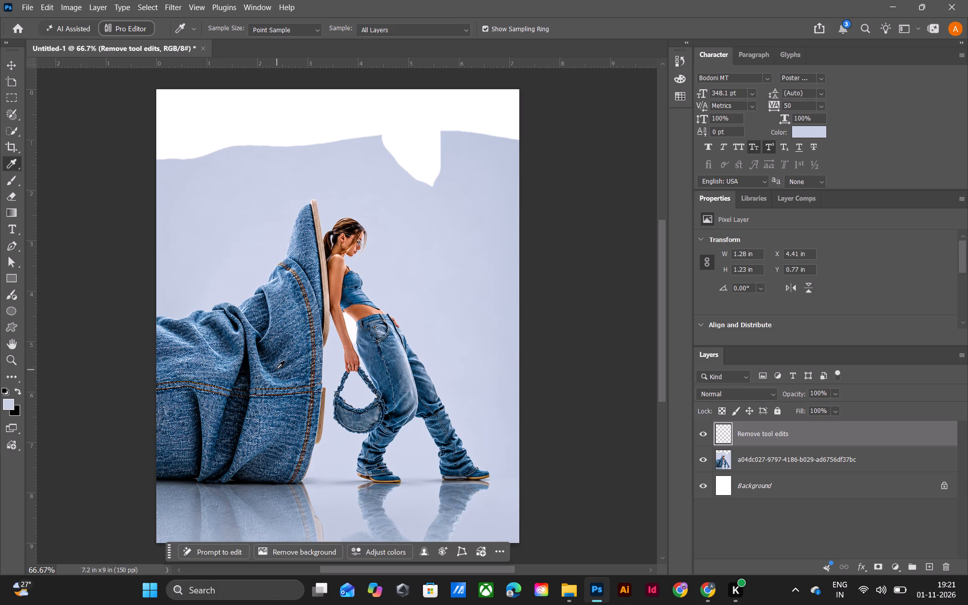
Make the shoe and model photo layer active and enter the Gemini image-edit prompt "remove the background from the top to the mid".
key(a)
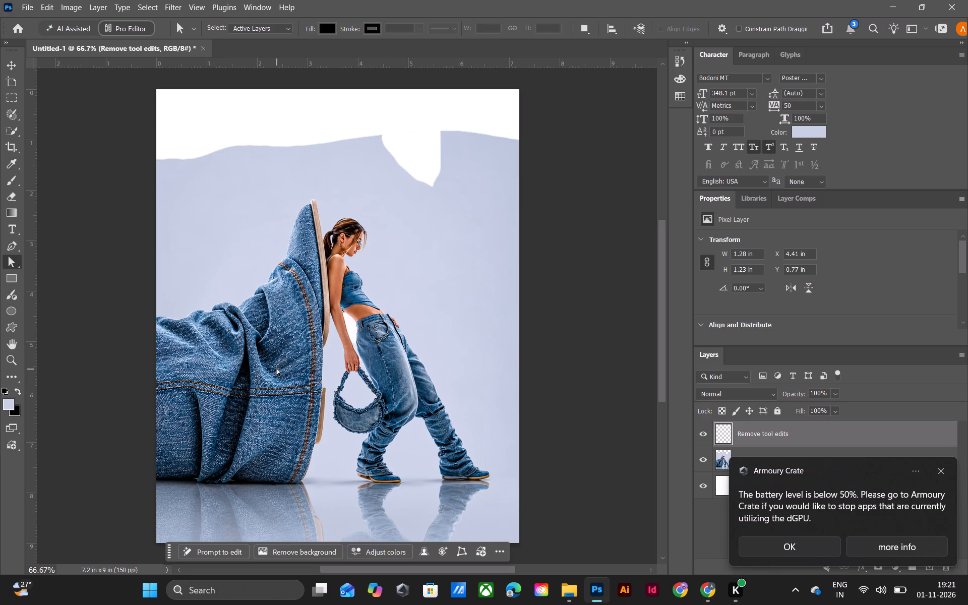
click(9, 61)
click(548, 288)
click(481, 262)
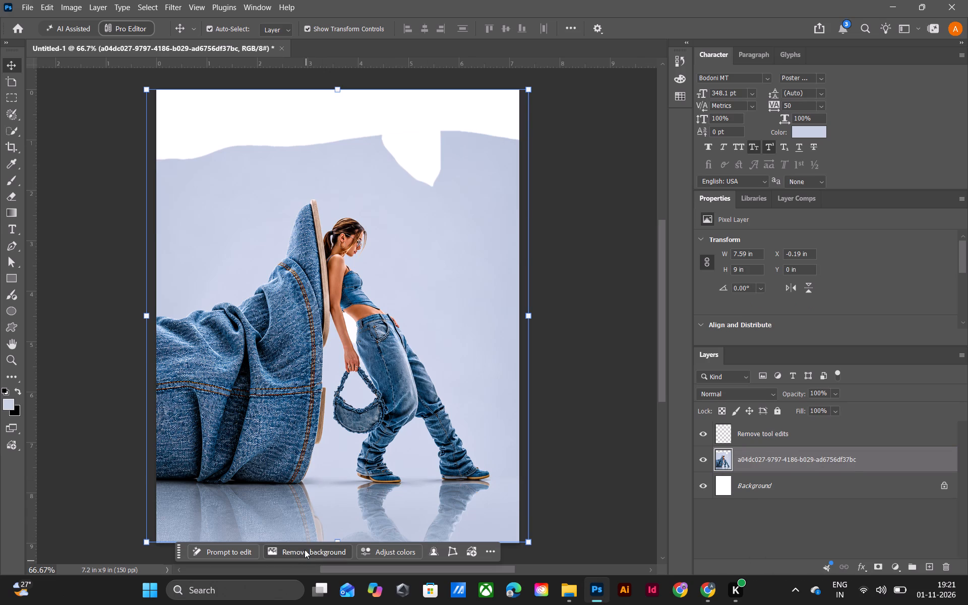
click(241, 551)
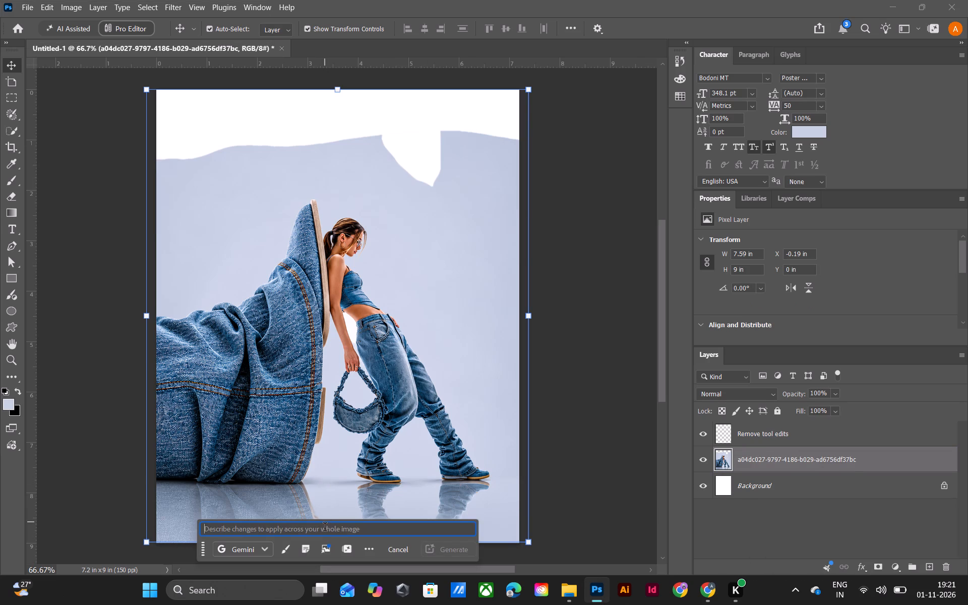
text(remove the backgt)
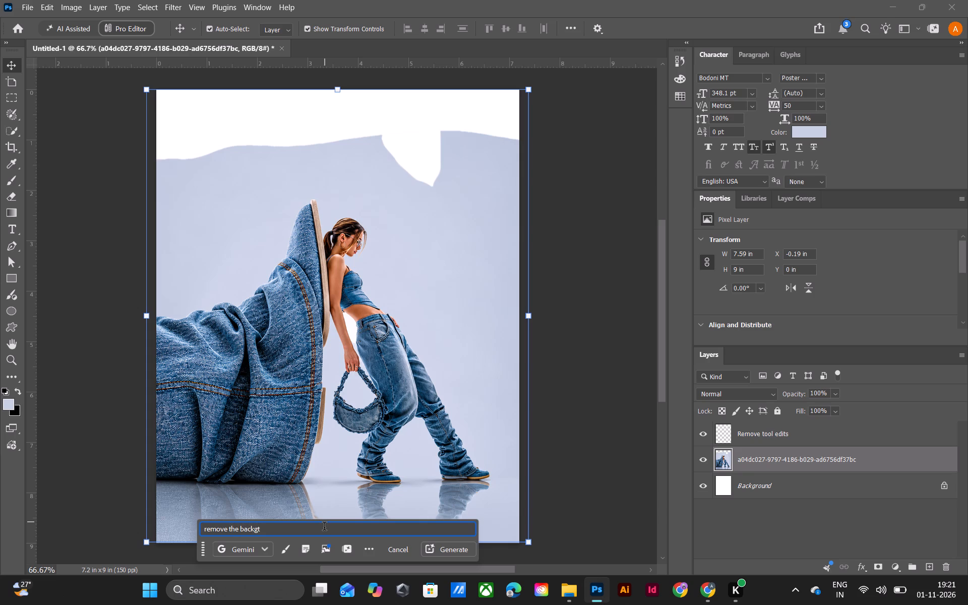
key(BackSpace)
text(rounf)
key(BackSpace)
text(d)
key(space)
text(from the to[)
key(space)
key(BackSpace)
key(BackSpace)
text(p to)
key(space)
text(the mid)
text(dl)
key(BackSpace)
key(BackSpace)
key(space)
Add "do not remove the whole background" to the prompt and generate the edit.
text(do not re,)
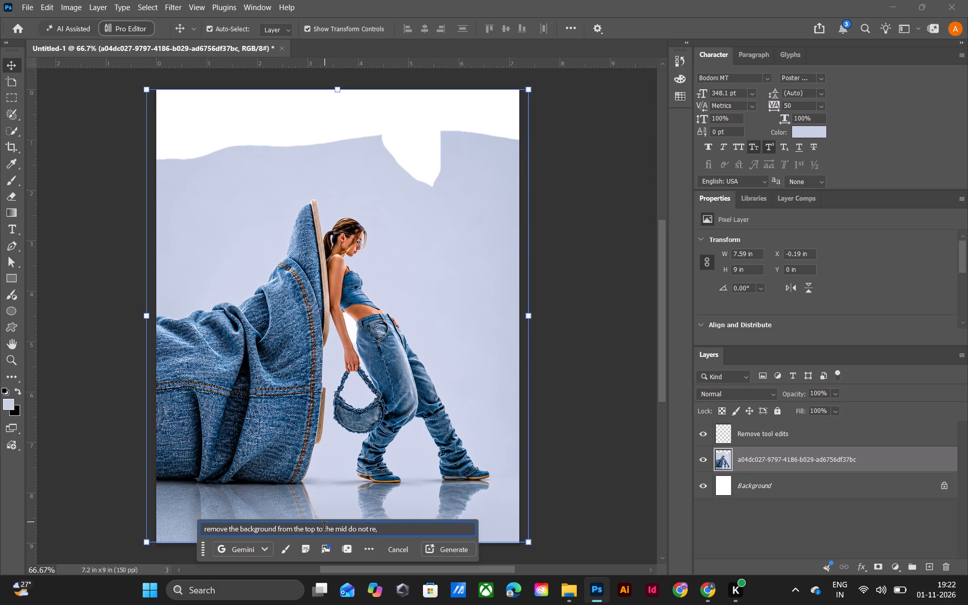
key(BackSpace)
text(move tge)
key(space)
key(BackSpace)
key(BackSpace)
key(BackSpace)
key(g)
key(BackSpace)
text(je)
key(BackSpace)
key(BackSpace)
text(he)
key(space)
text(who;e)
key(space)
key(BackSpace)
key(BackSpace)
key(BackSpace)
text(le v)
key(BackSpace)
text(background)
key(Return)
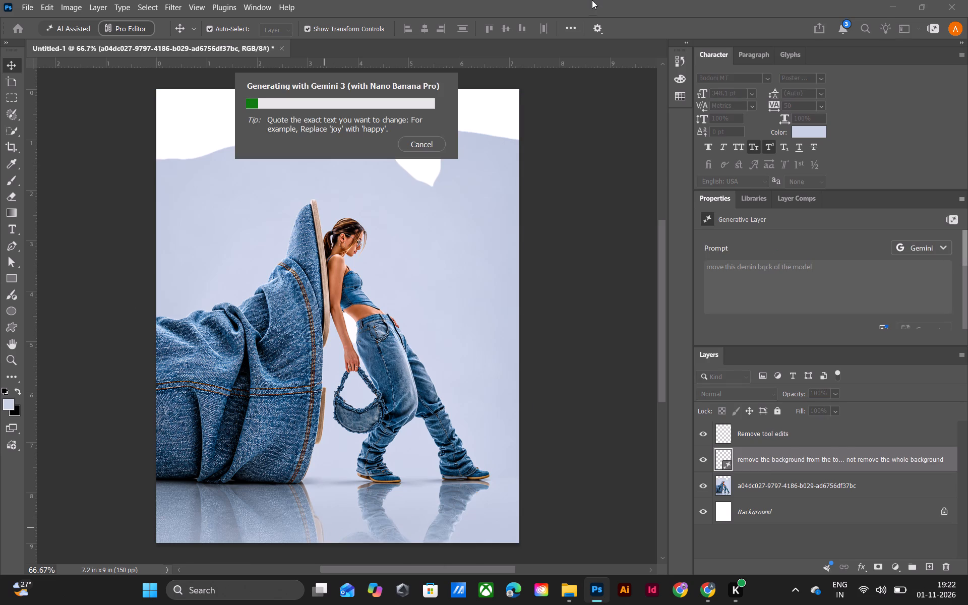
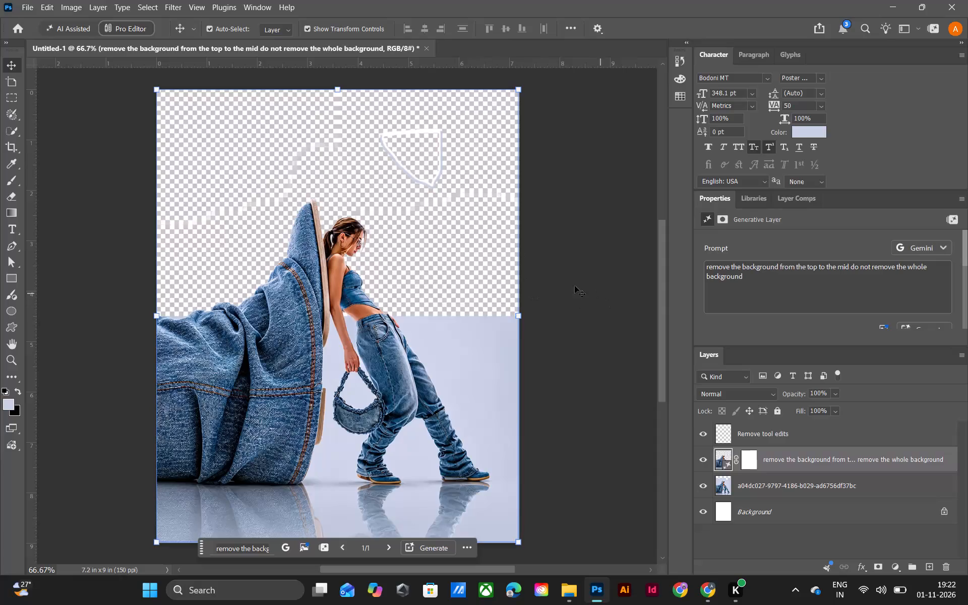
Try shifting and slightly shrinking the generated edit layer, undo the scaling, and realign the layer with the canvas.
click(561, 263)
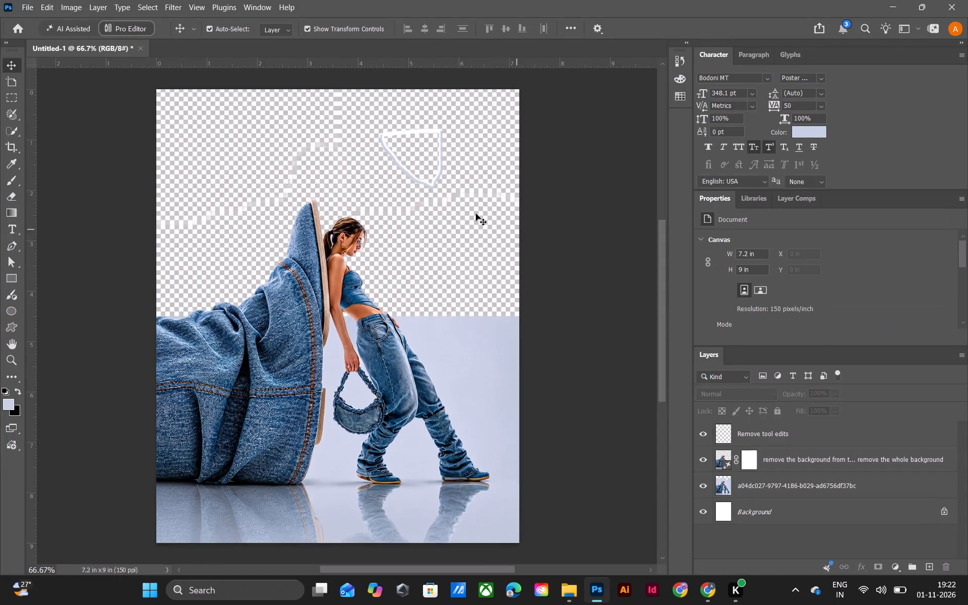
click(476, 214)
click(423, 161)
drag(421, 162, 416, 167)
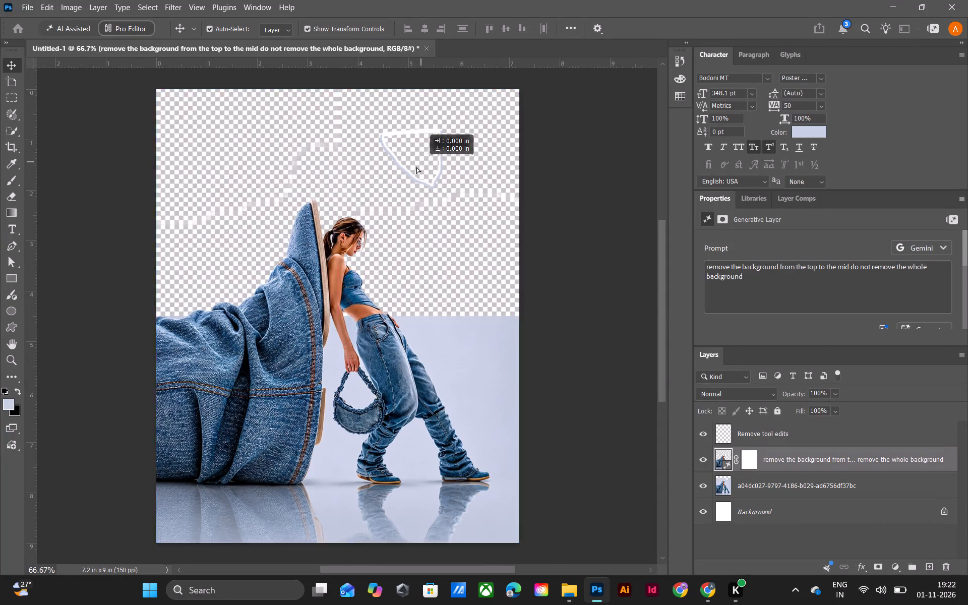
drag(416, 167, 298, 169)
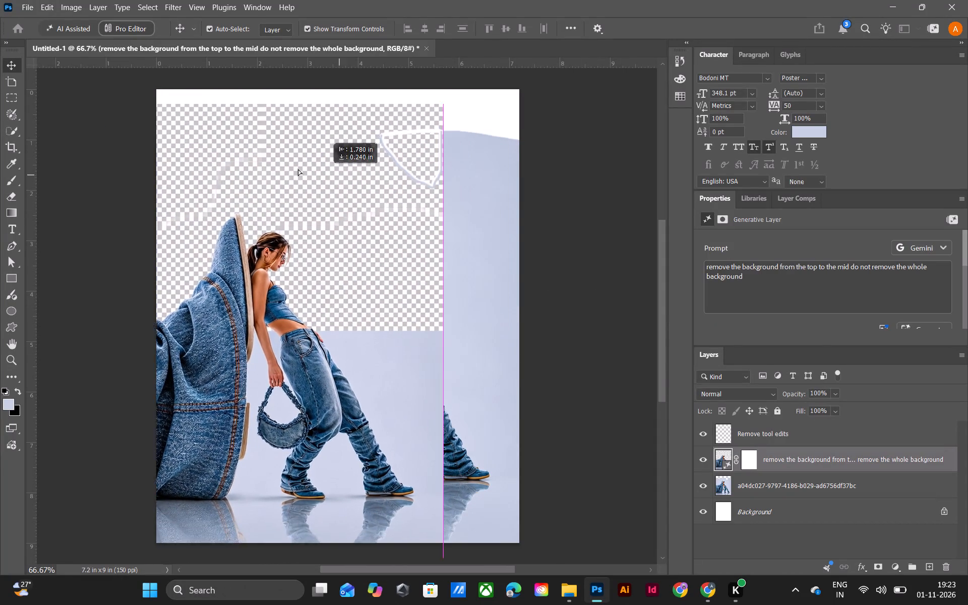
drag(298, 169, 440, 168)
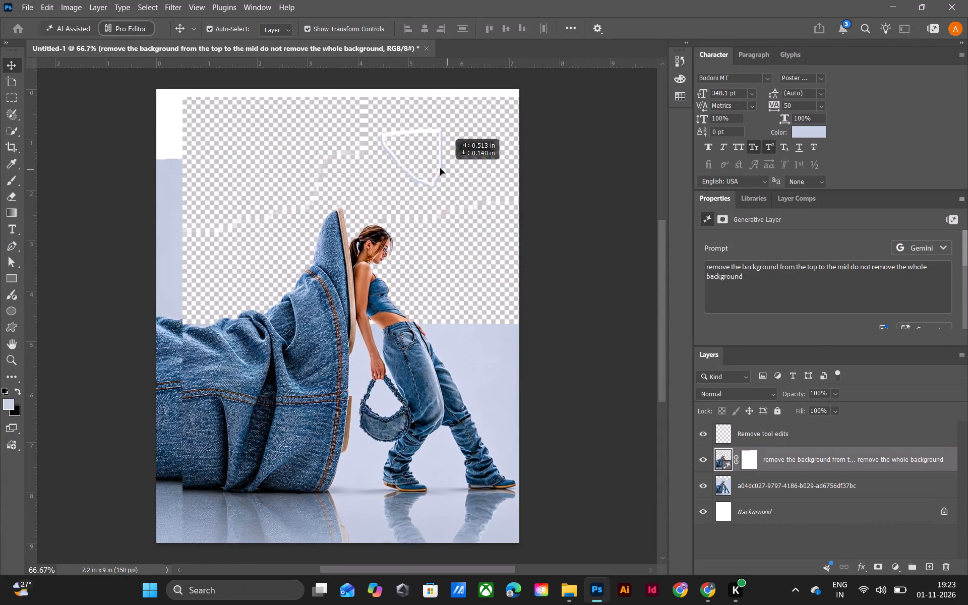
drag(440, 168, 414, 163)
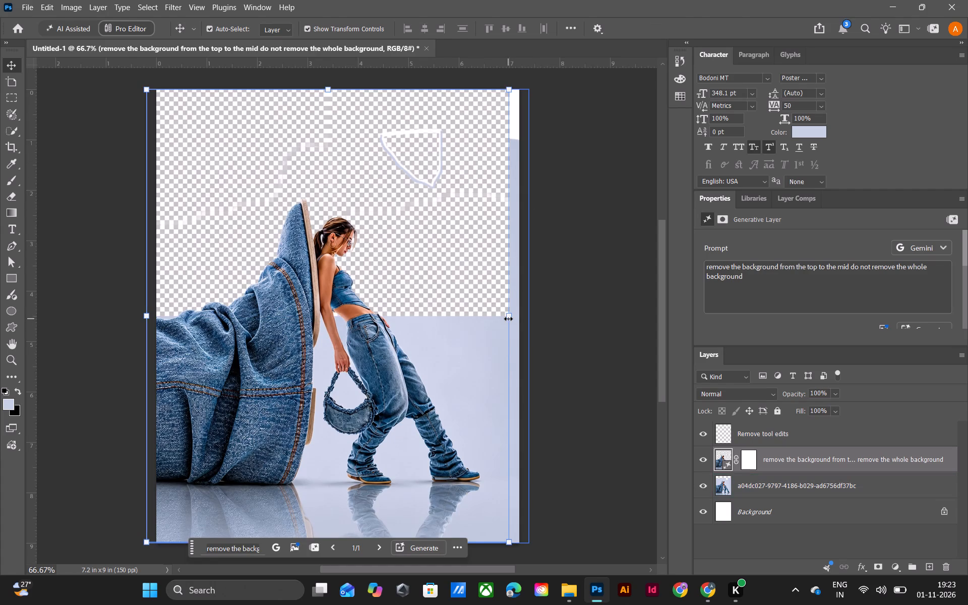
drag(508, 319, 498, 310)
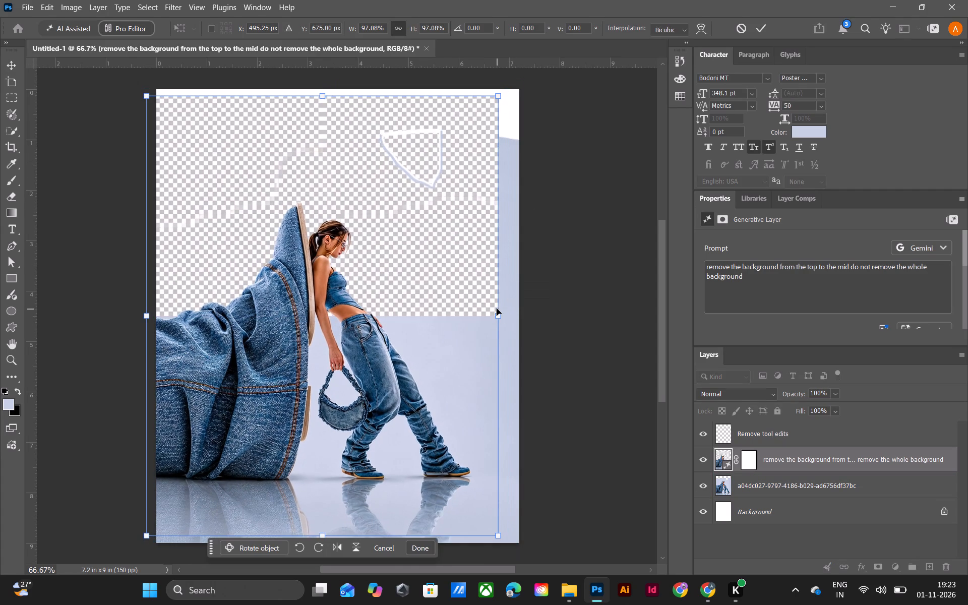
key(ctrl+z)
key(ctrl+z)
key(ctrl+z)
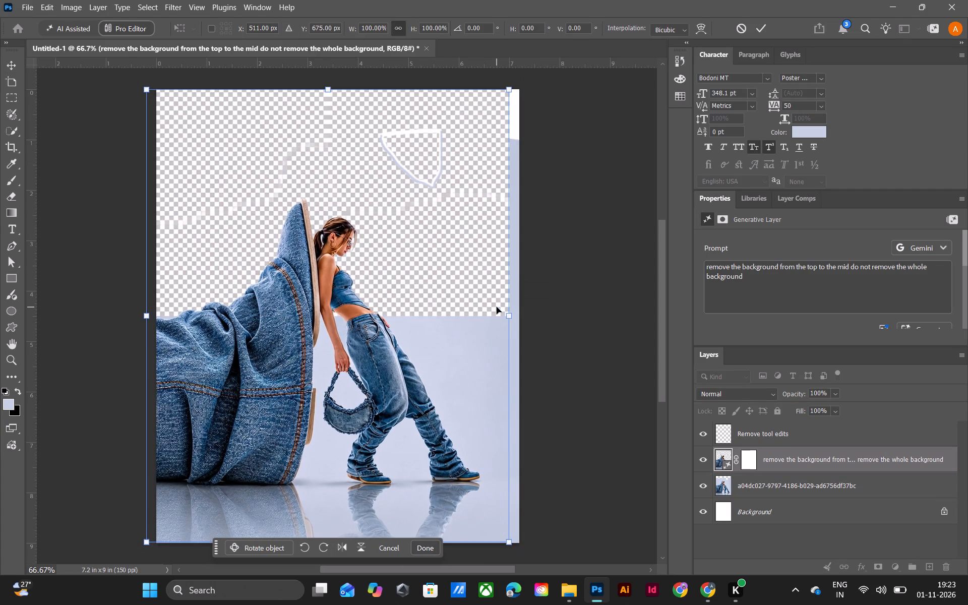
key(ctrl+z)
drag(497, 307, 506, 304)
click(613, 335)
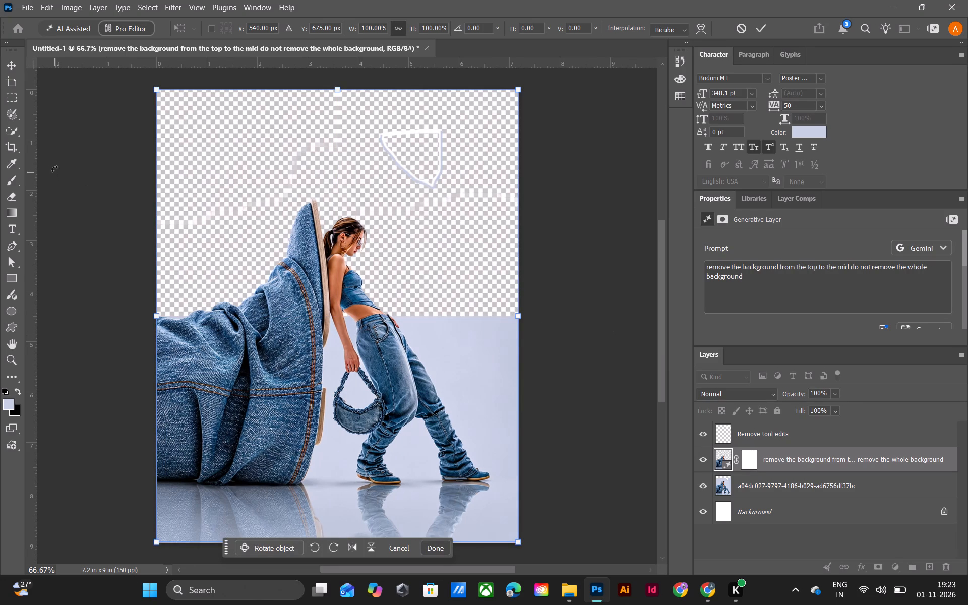
Draw a pale blue filled rectangle about 7.21 by 4.75 in across the upper half of the canvas.
click(11, 281)
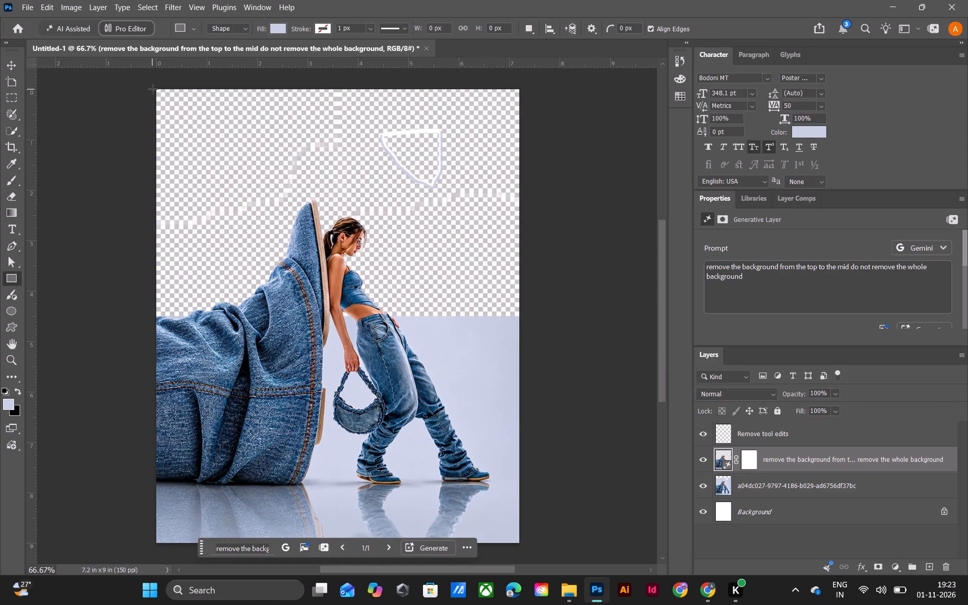
drag(156, 89, 504, 319)
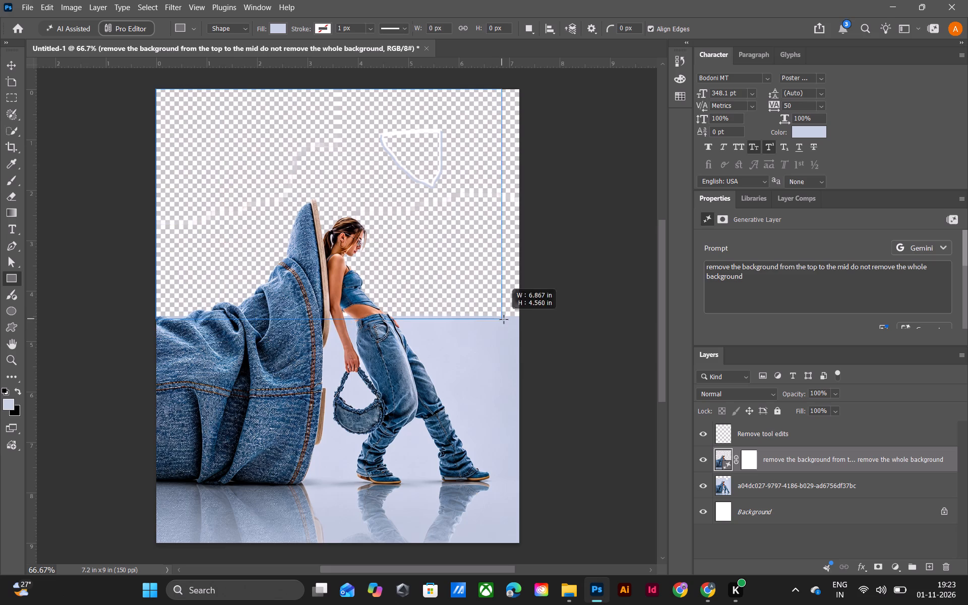
drag(504, 319, 519, 328)
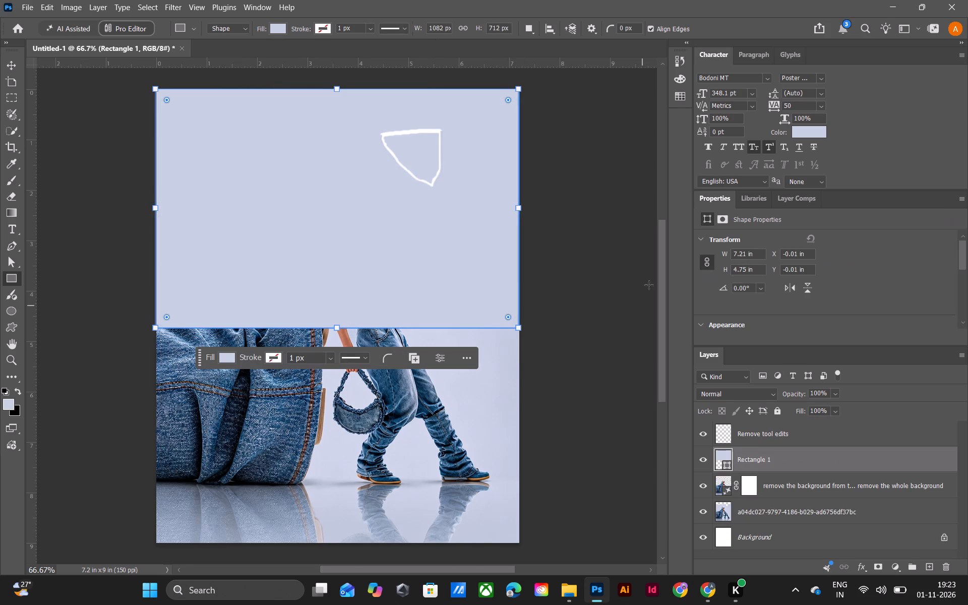
Delete the Remove tool edits layer holding the white outline near the top of the canvas.
click(12, 66)
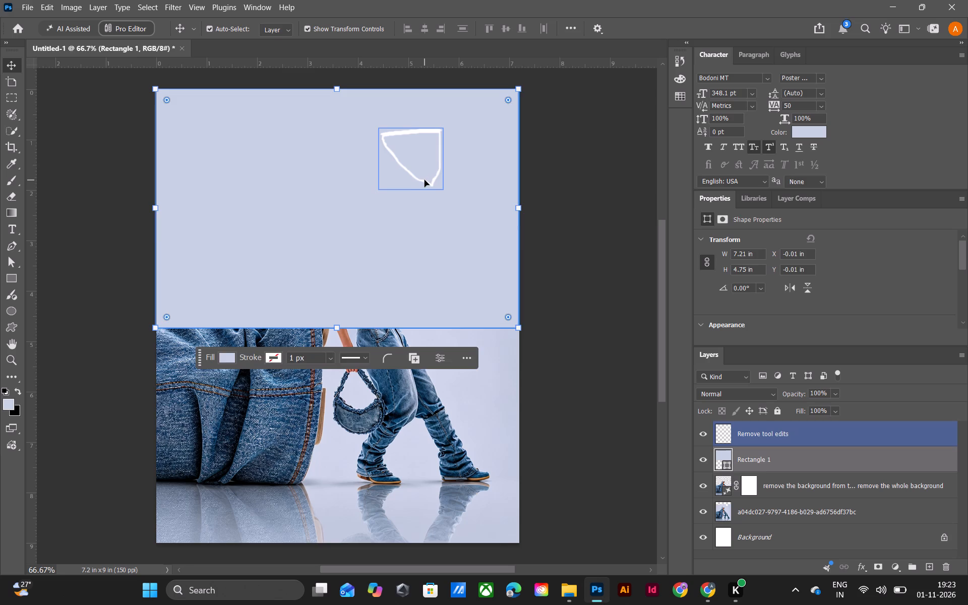
click(425, 180)
key(BackSpace)
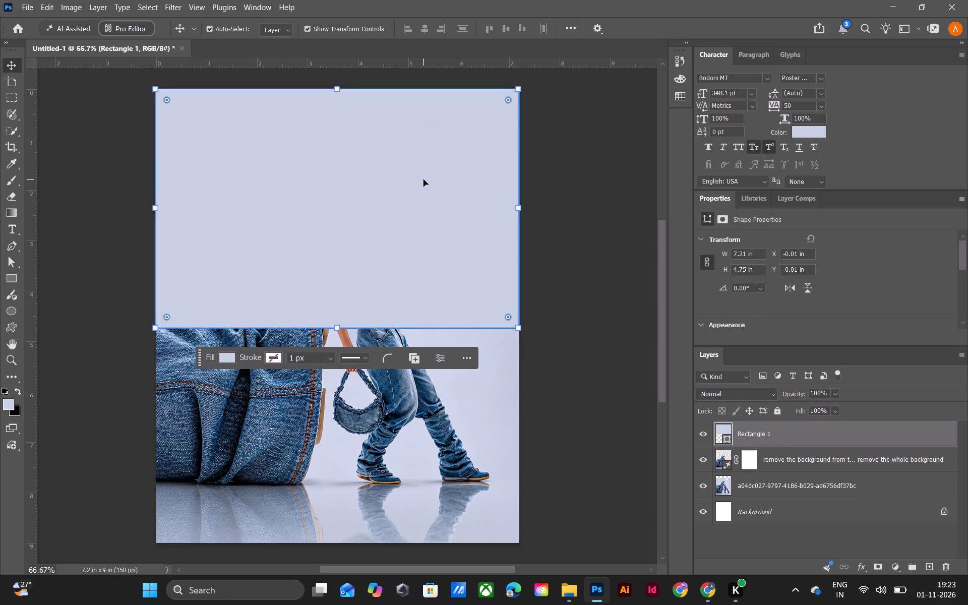
click(546, 256)
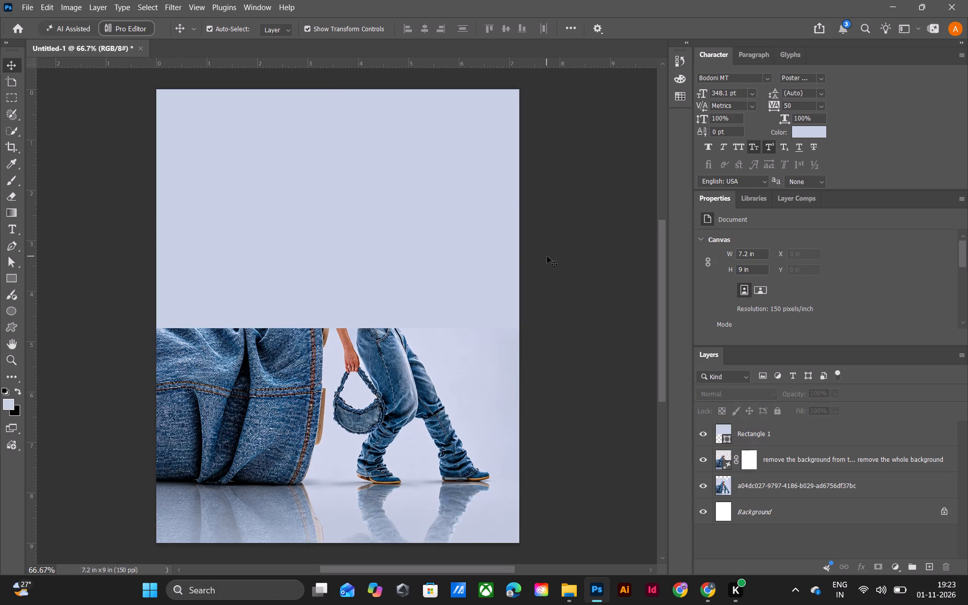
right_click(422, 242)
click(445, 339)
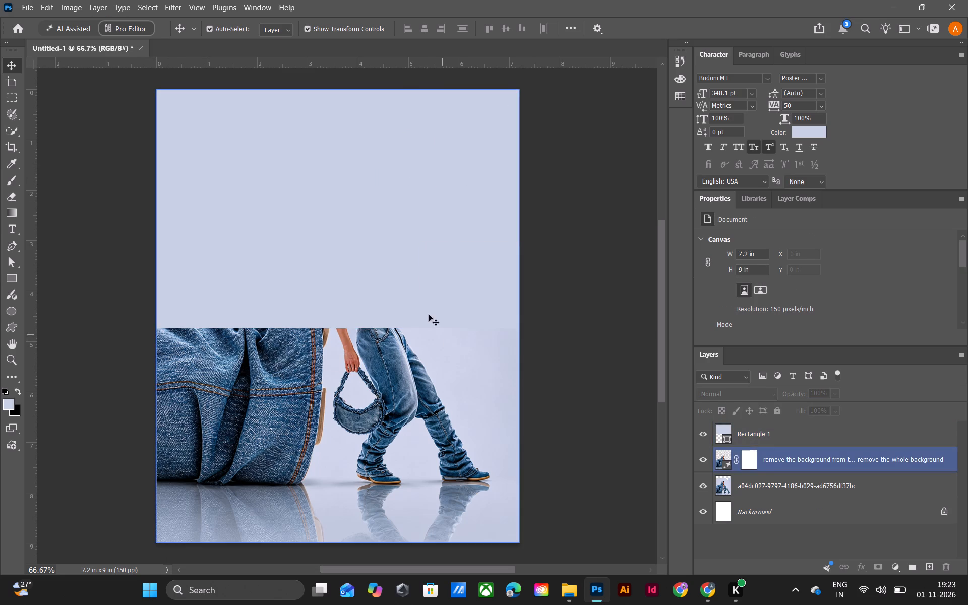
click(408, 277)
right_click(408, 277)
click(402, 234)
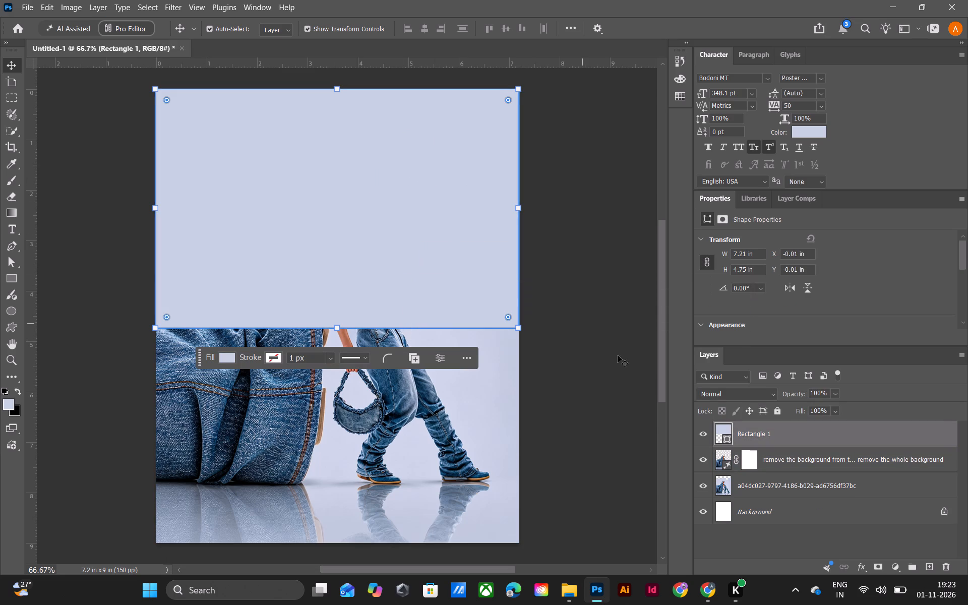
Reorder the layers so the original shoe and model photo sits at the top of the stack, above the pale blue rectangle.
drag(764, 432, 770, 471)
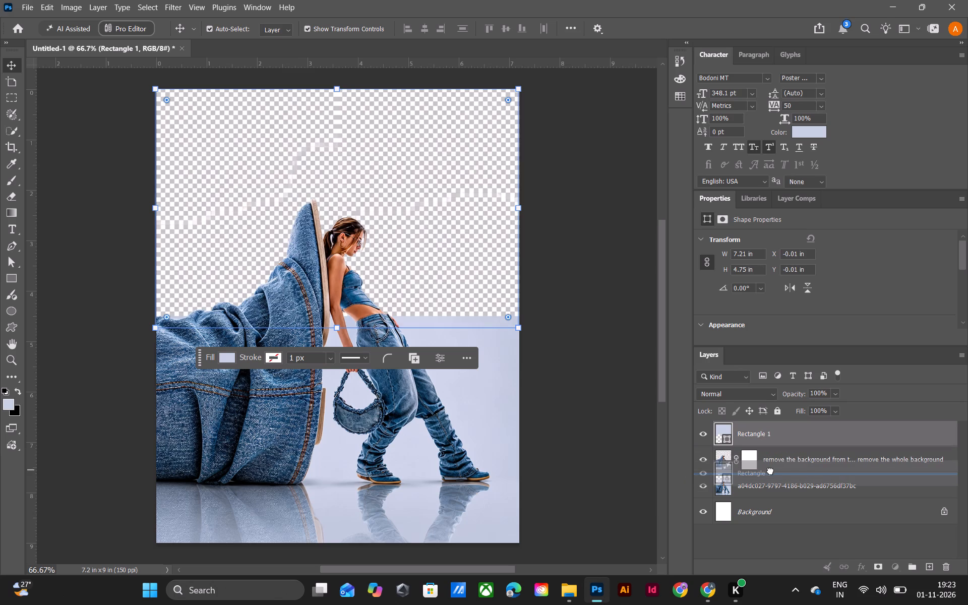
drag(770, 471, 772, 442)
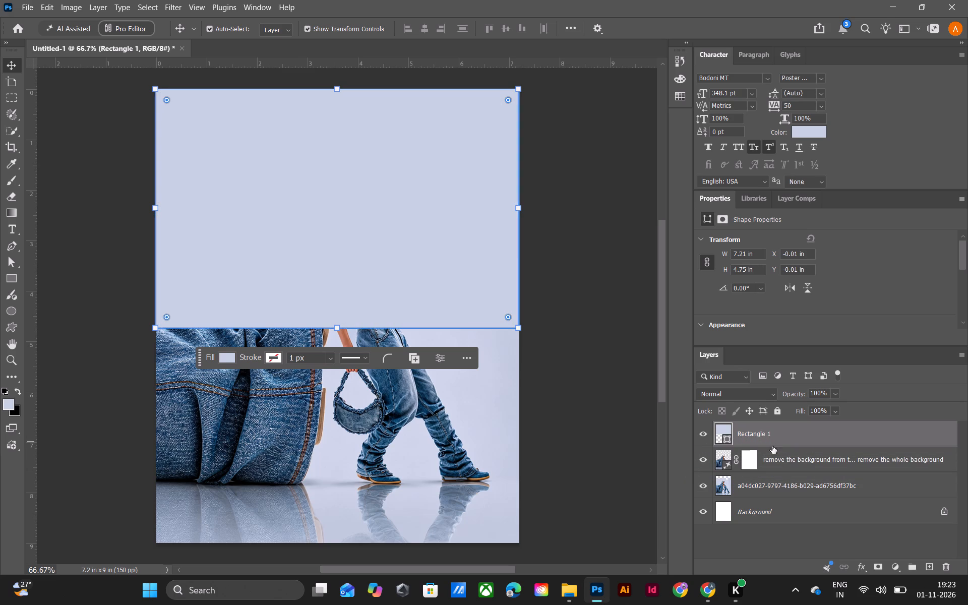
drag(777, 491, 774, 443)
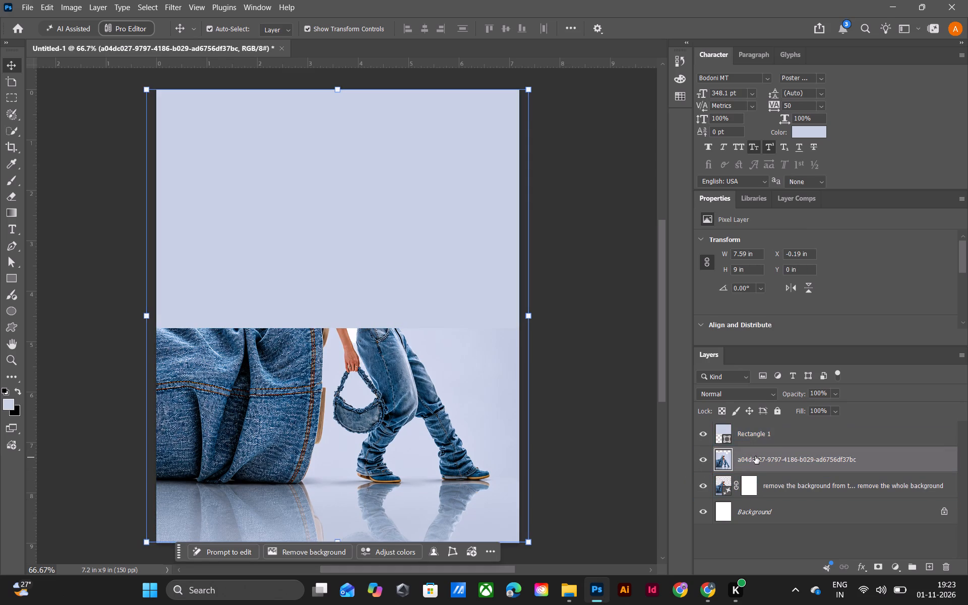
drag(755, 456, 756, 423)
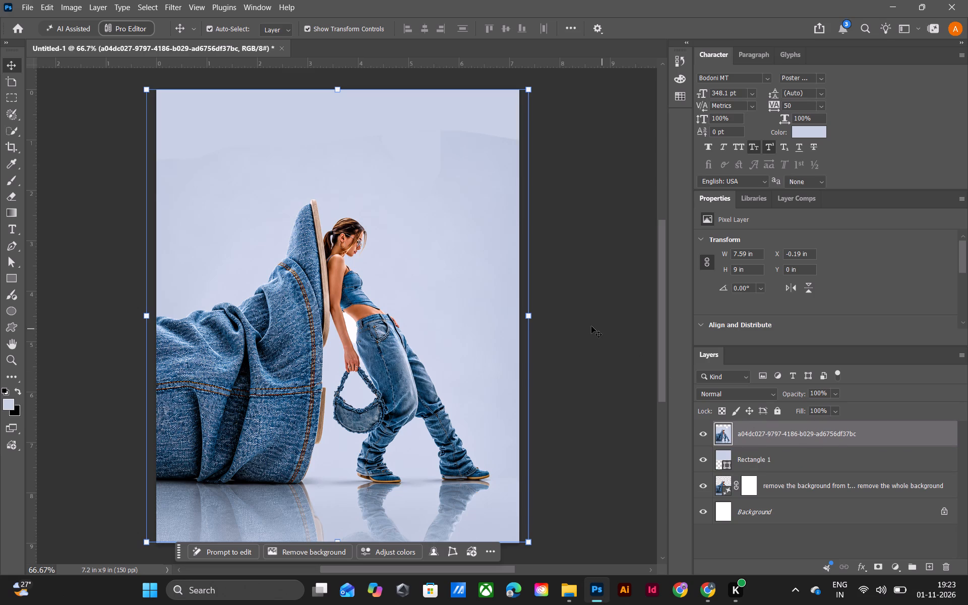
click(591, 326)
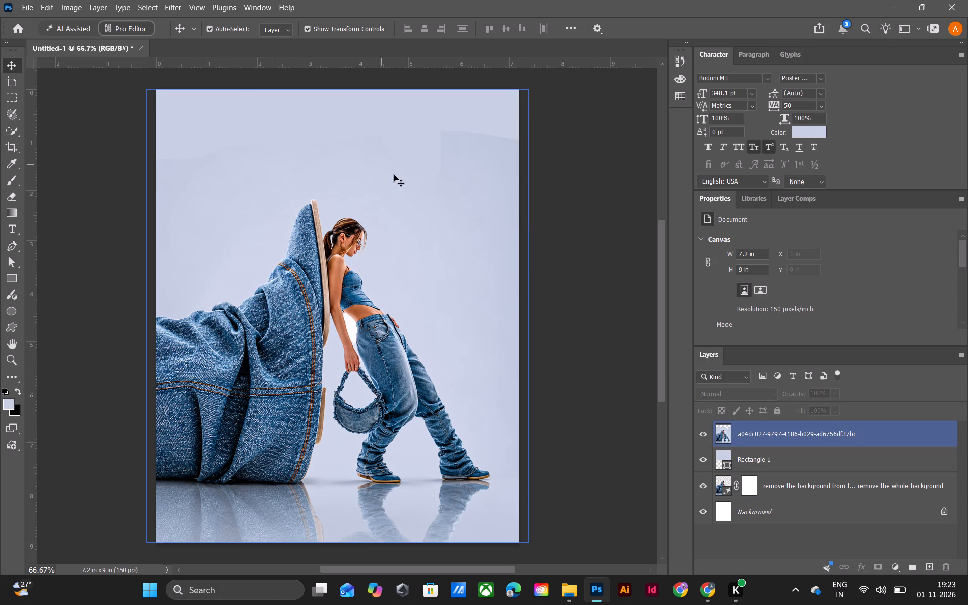
Shift the original shoe and model photo around the canvas and delete its layer.
drag(388, 194, 389, 194)
drag(389, 194, 443, 329)
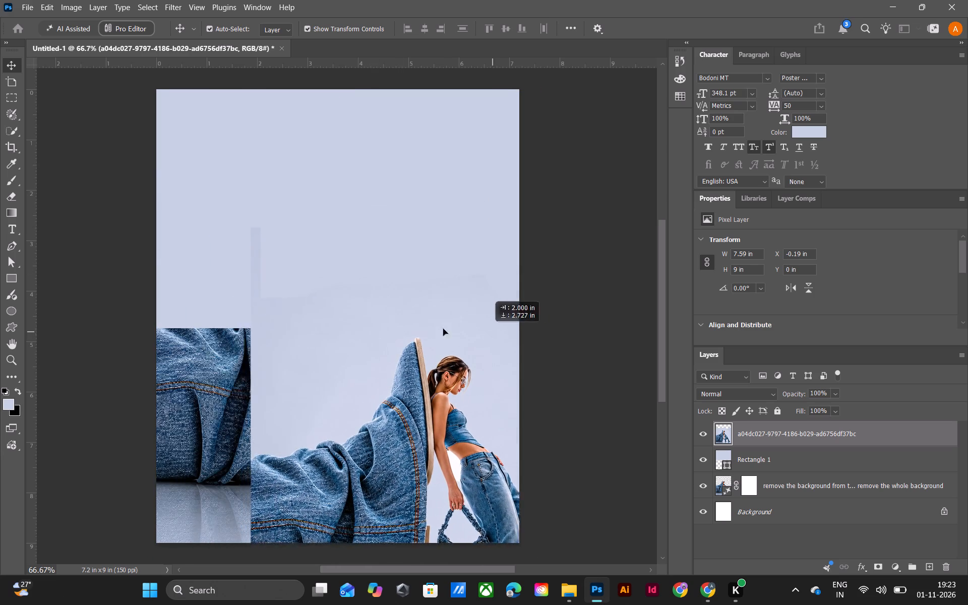
drag(443, 329, 0, 291)
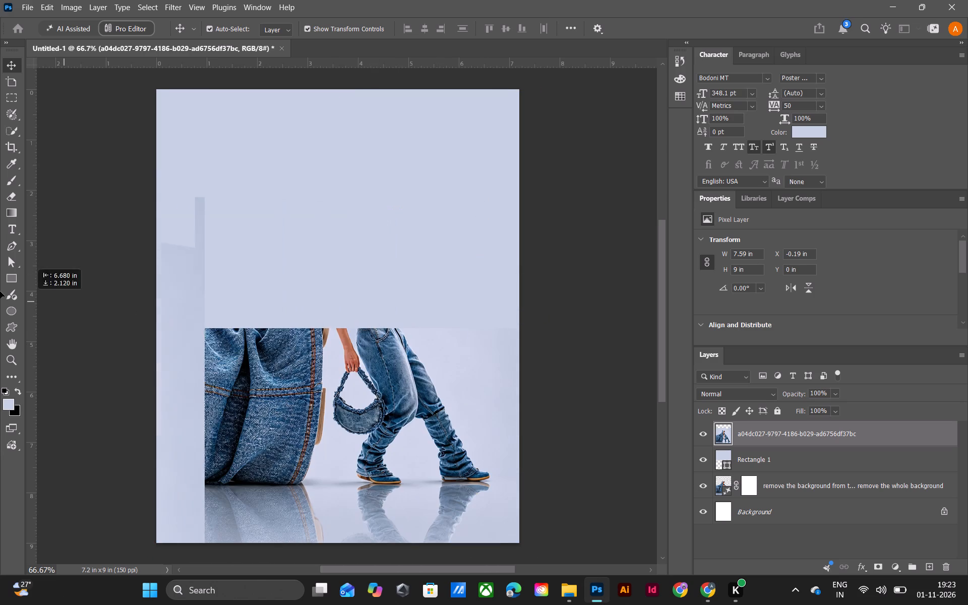
drag(0, 291, 0, 157)
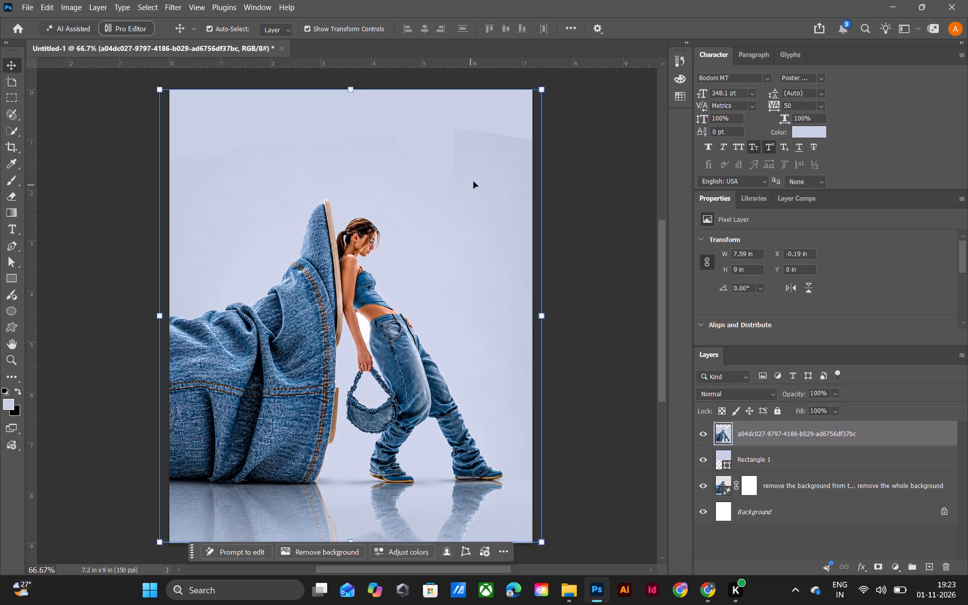
drag(486, 171, 483, 150)
click(482, 151)
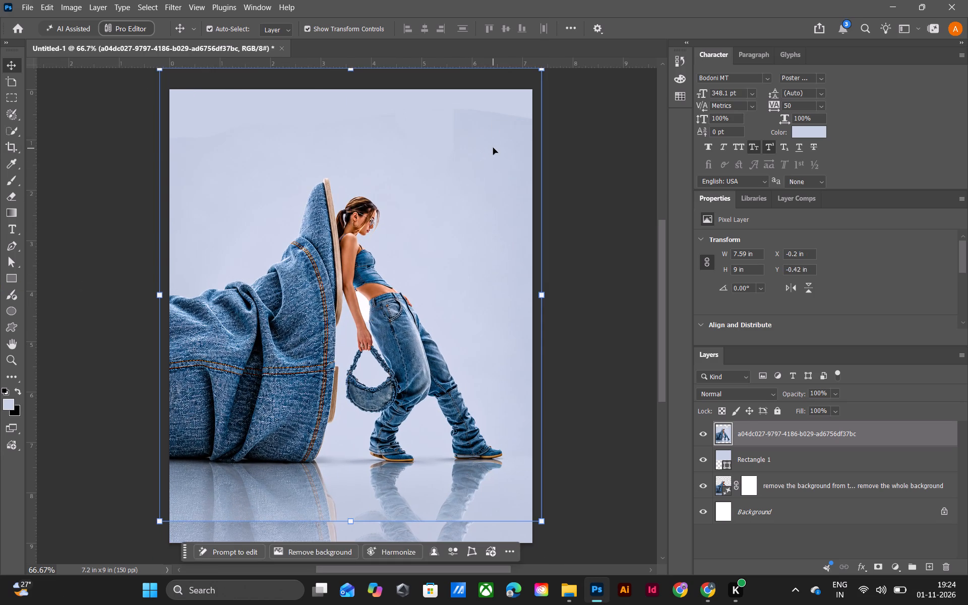
key(BackSpace)
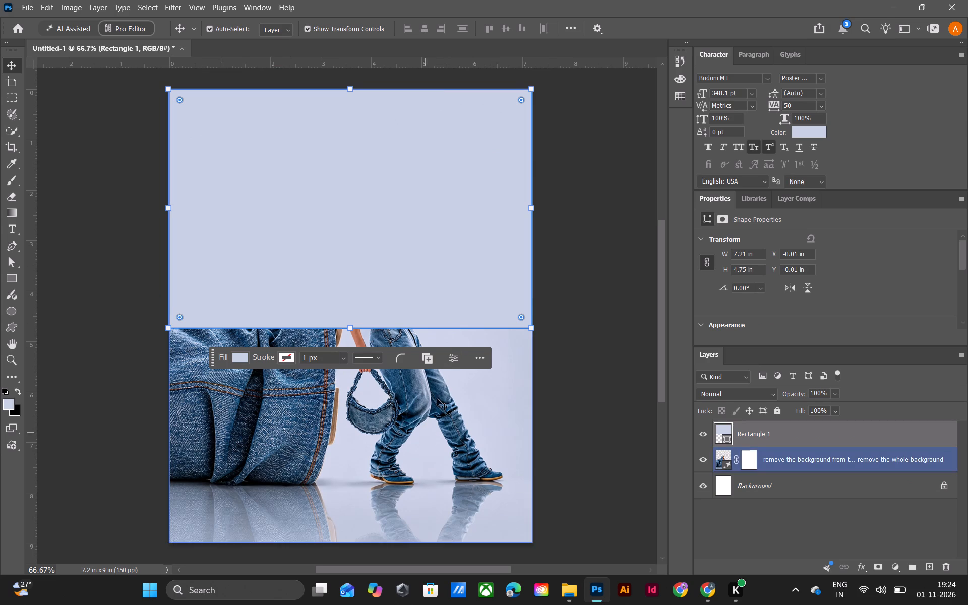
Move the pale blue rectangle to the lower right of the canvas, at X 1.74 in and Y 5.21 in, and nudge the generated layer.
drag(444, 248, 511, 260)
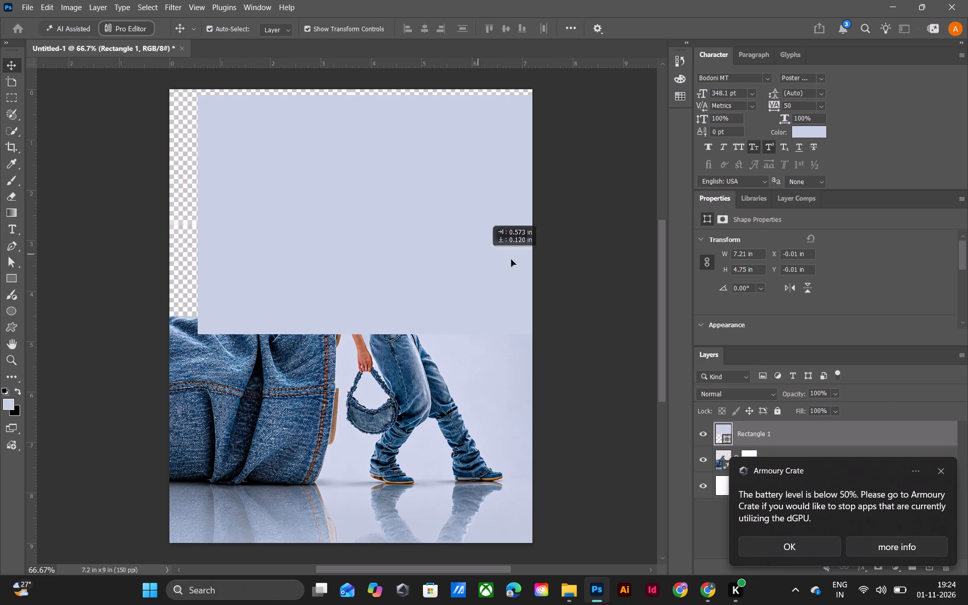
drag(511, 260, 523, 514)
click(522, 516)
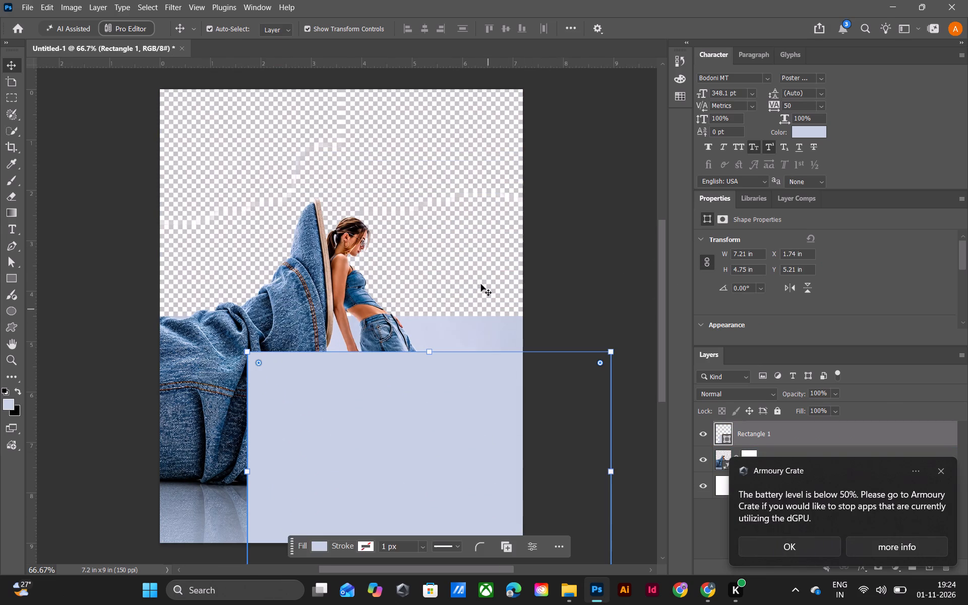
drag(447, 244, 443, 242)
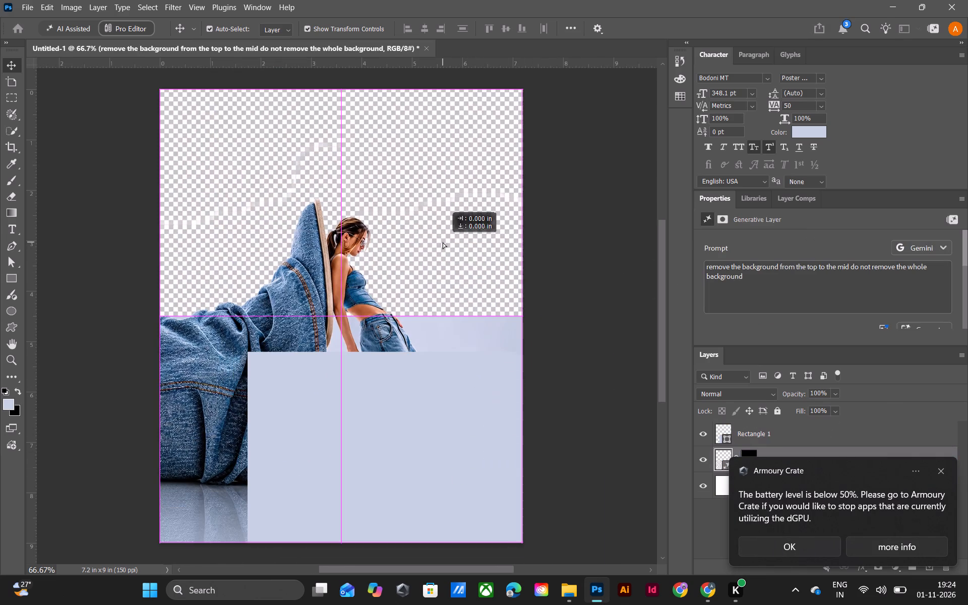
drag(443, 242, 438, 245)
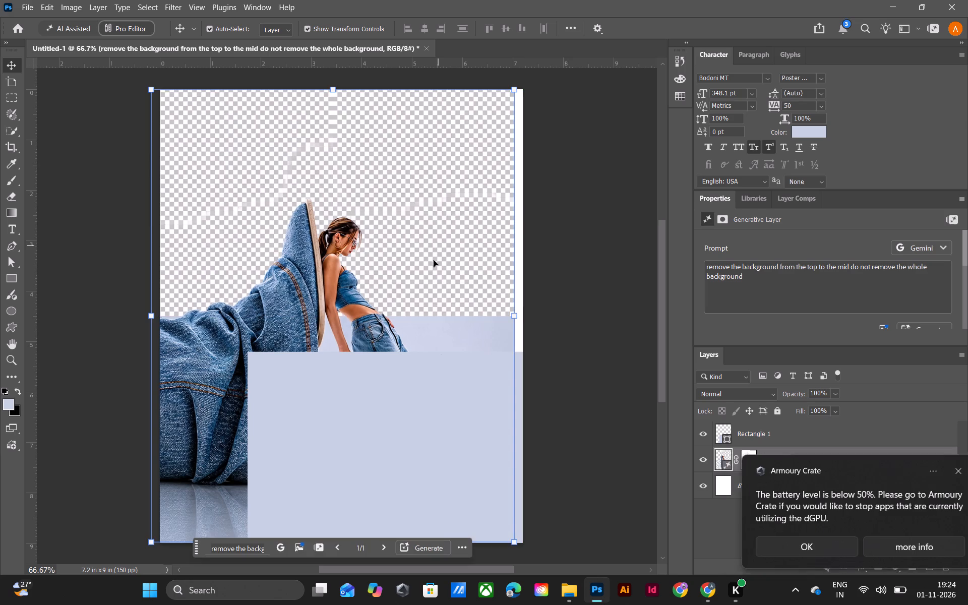
Move the pale blue rectangle to X 4.04 in and Y -0.89 in, and realign the generated layer with the canvas.
drag(438, 414, 354, 116)
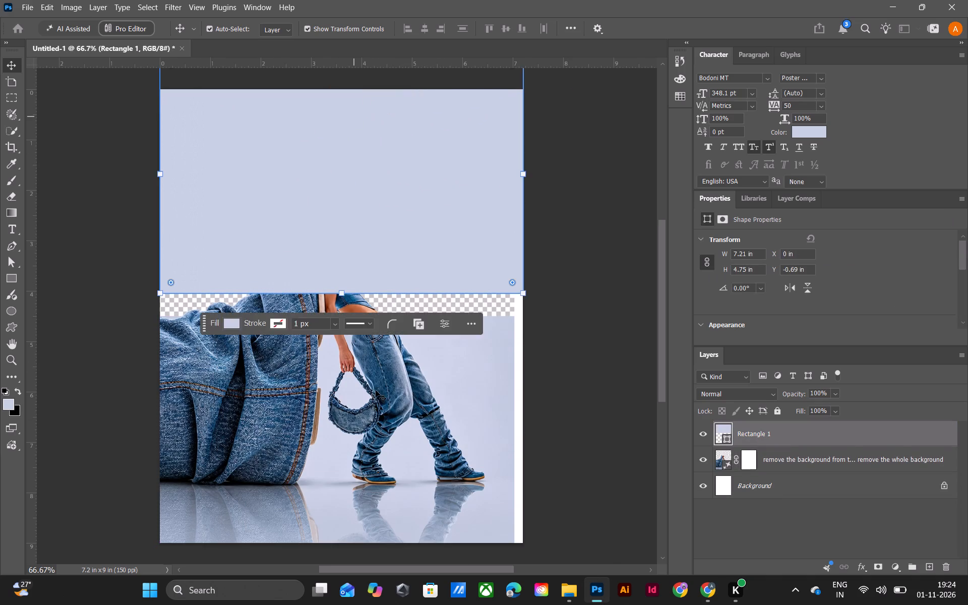
drag(381, 387, 392, 376)
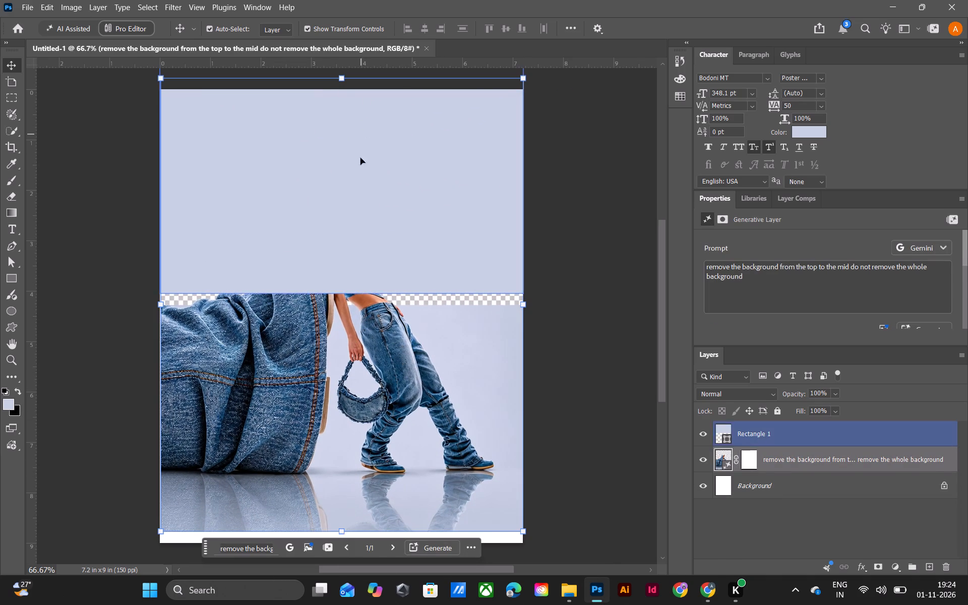
drag(360, 158, 550, 148)
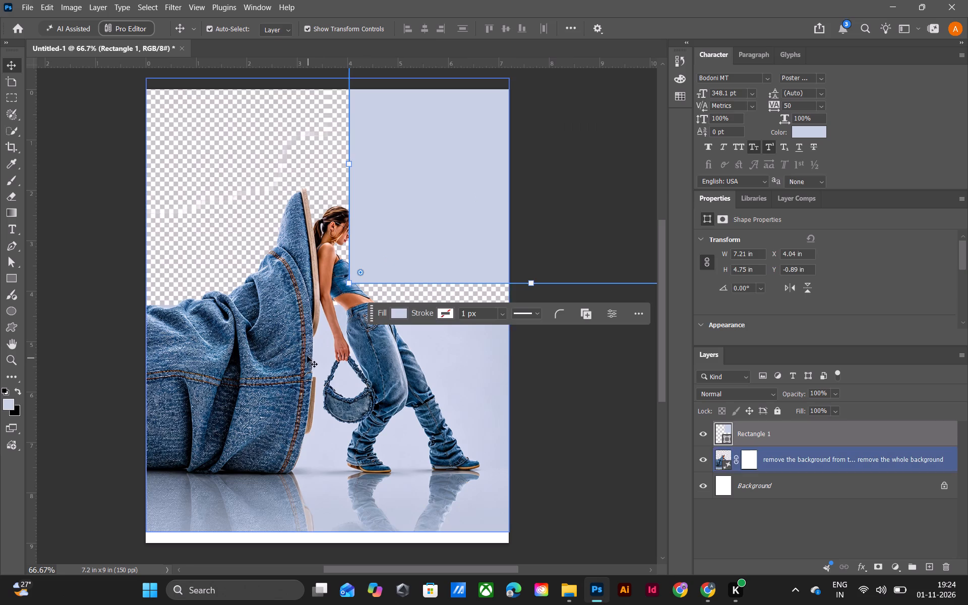
drag(304, 354, 304, 367)
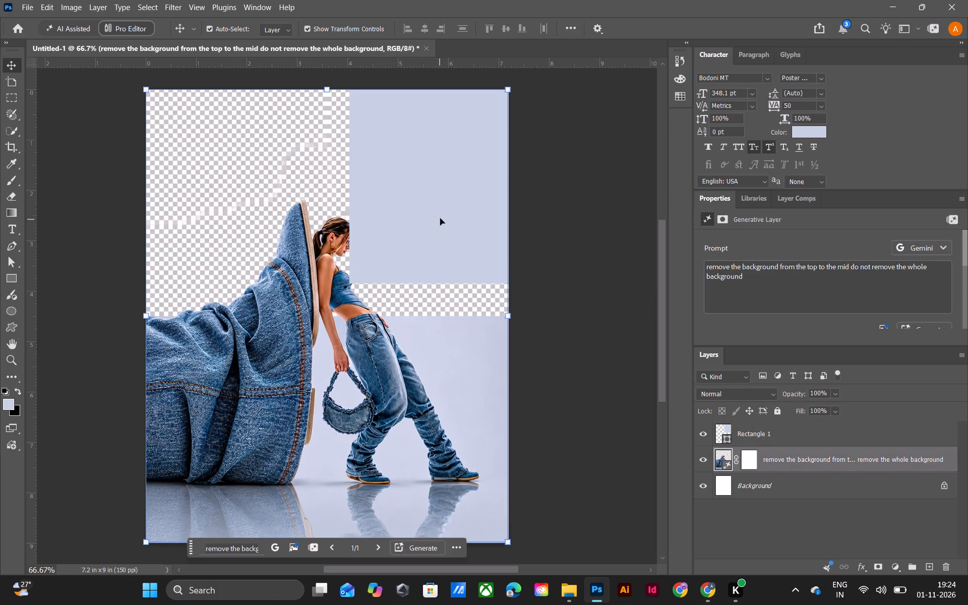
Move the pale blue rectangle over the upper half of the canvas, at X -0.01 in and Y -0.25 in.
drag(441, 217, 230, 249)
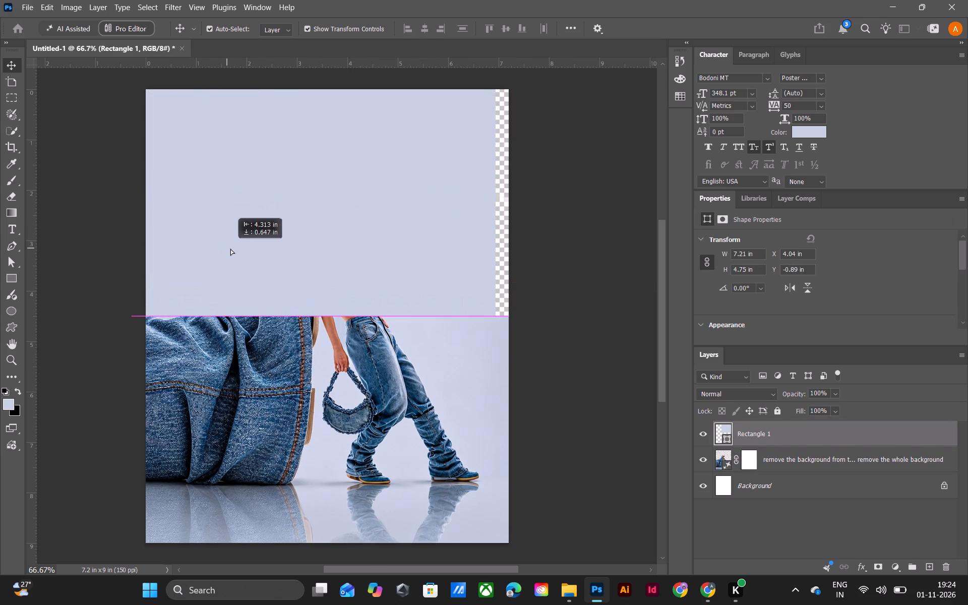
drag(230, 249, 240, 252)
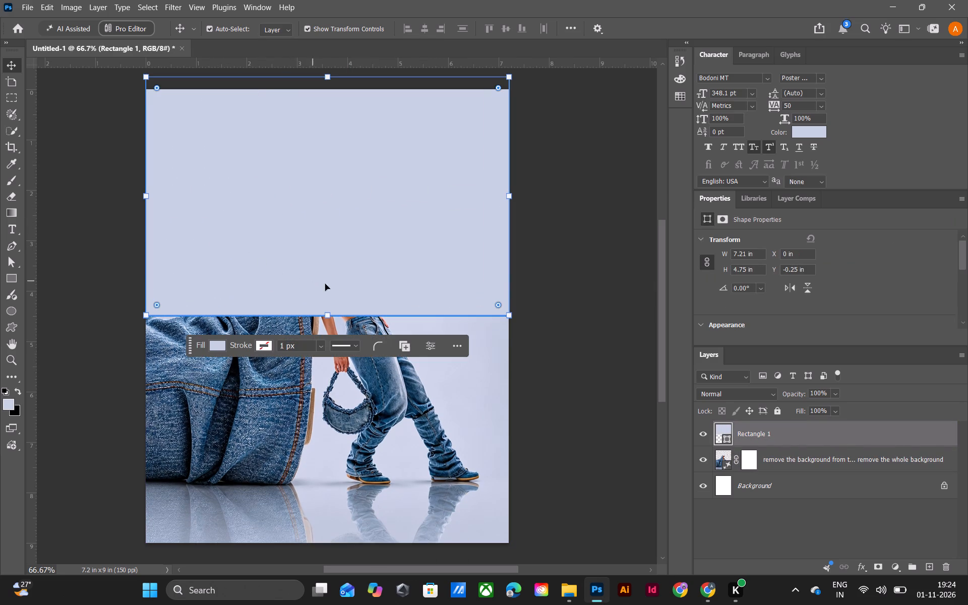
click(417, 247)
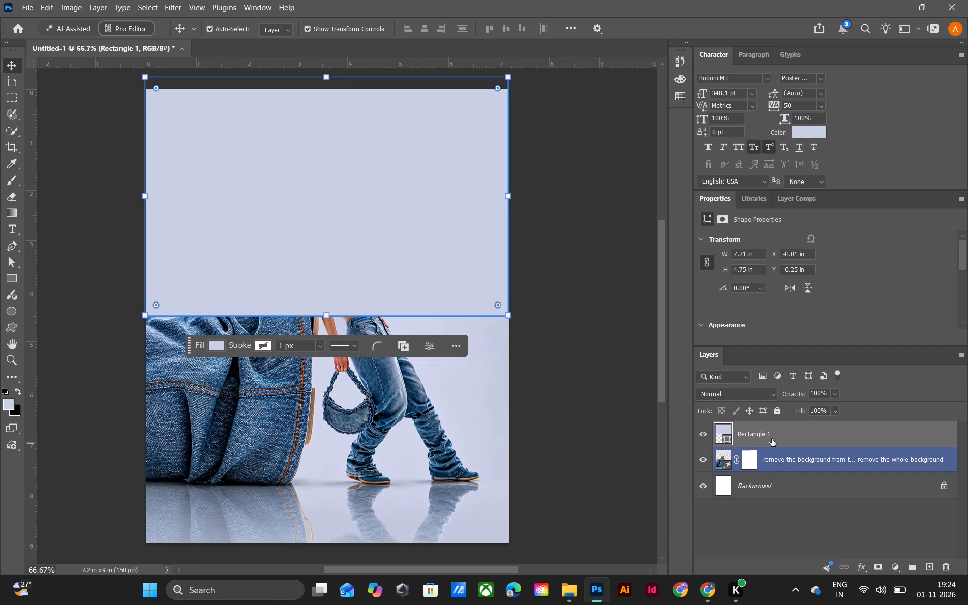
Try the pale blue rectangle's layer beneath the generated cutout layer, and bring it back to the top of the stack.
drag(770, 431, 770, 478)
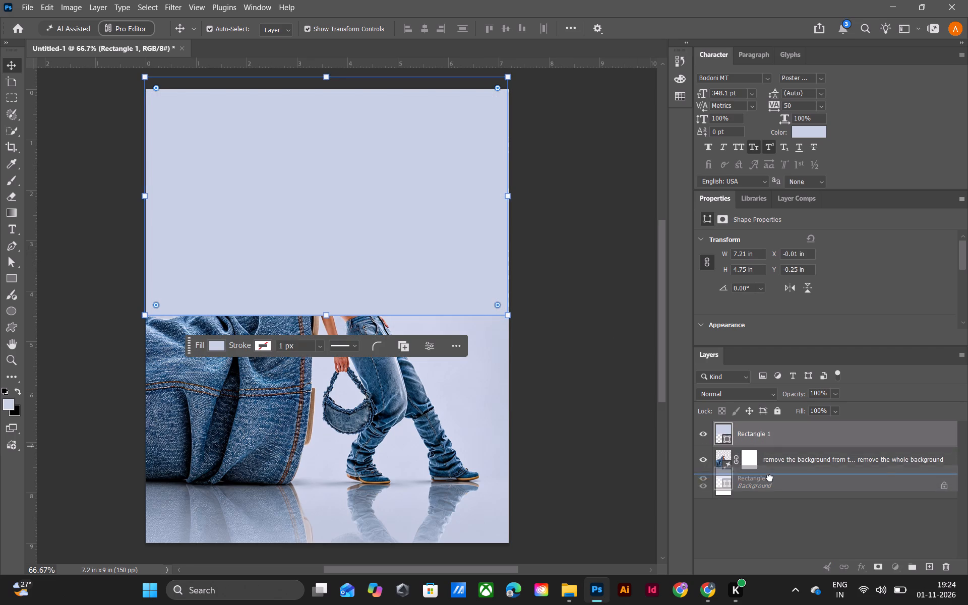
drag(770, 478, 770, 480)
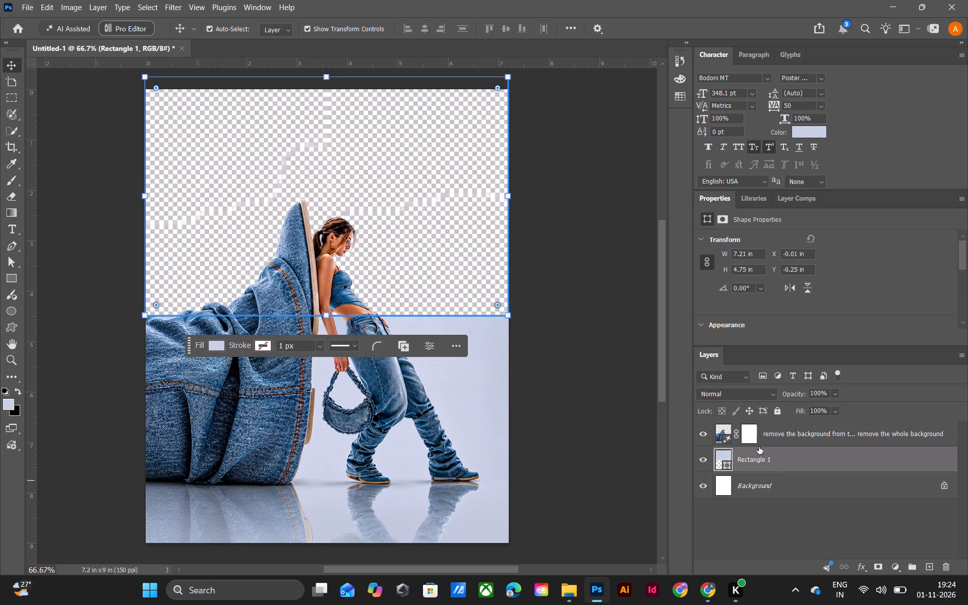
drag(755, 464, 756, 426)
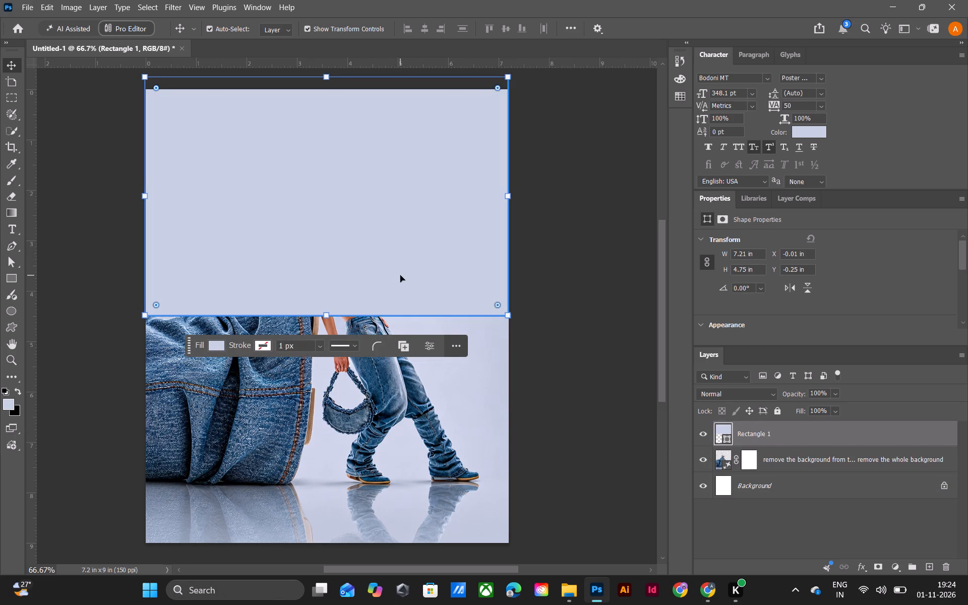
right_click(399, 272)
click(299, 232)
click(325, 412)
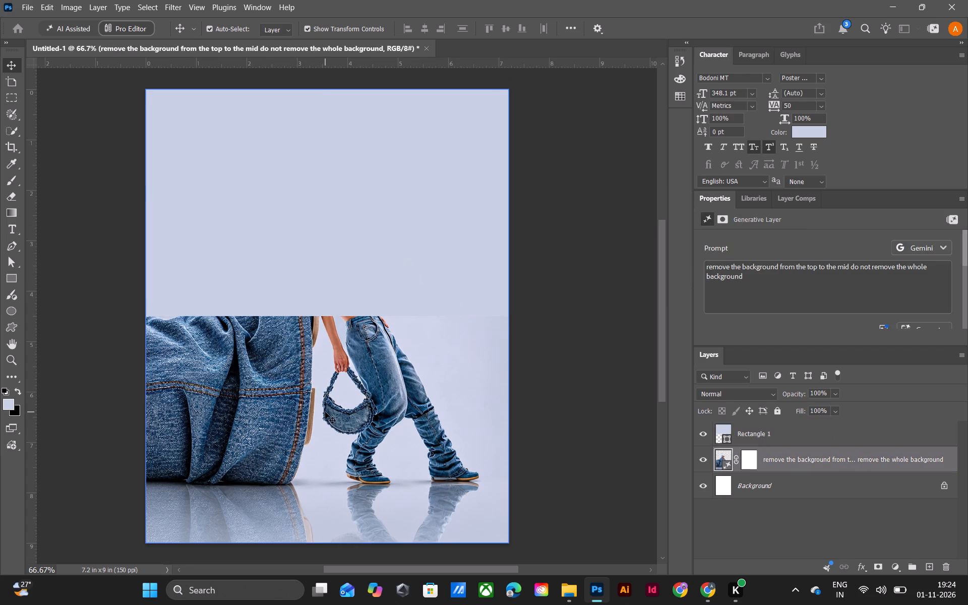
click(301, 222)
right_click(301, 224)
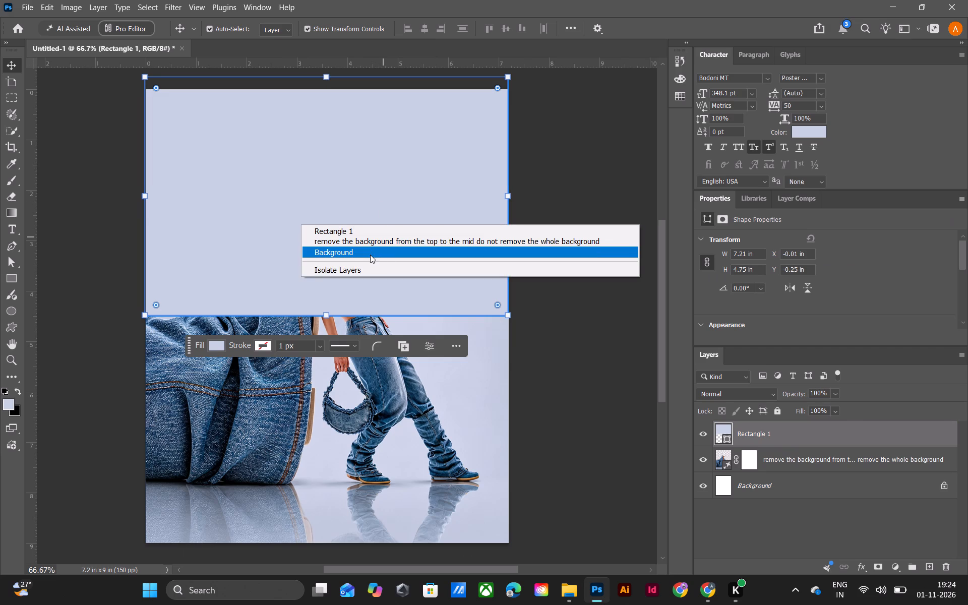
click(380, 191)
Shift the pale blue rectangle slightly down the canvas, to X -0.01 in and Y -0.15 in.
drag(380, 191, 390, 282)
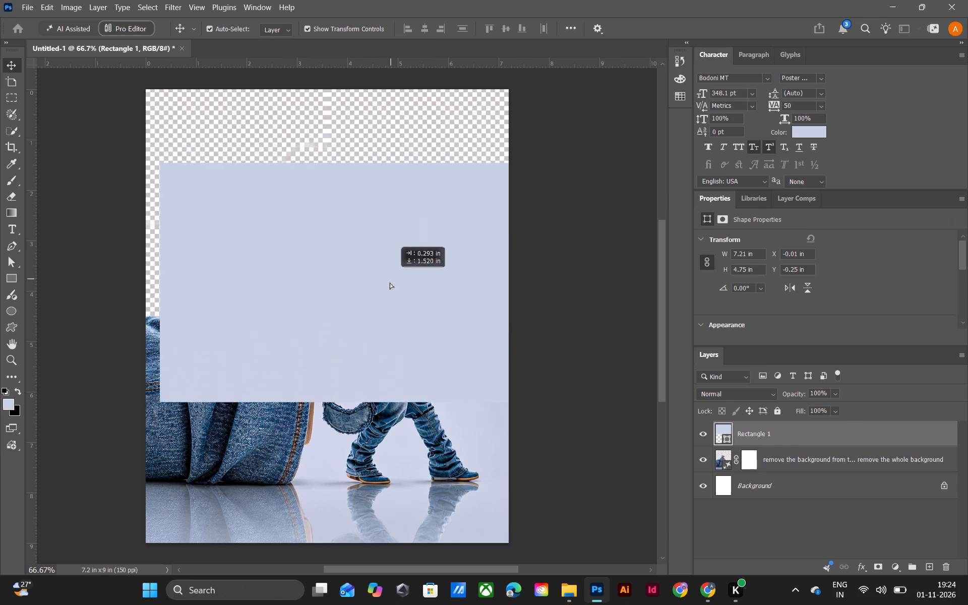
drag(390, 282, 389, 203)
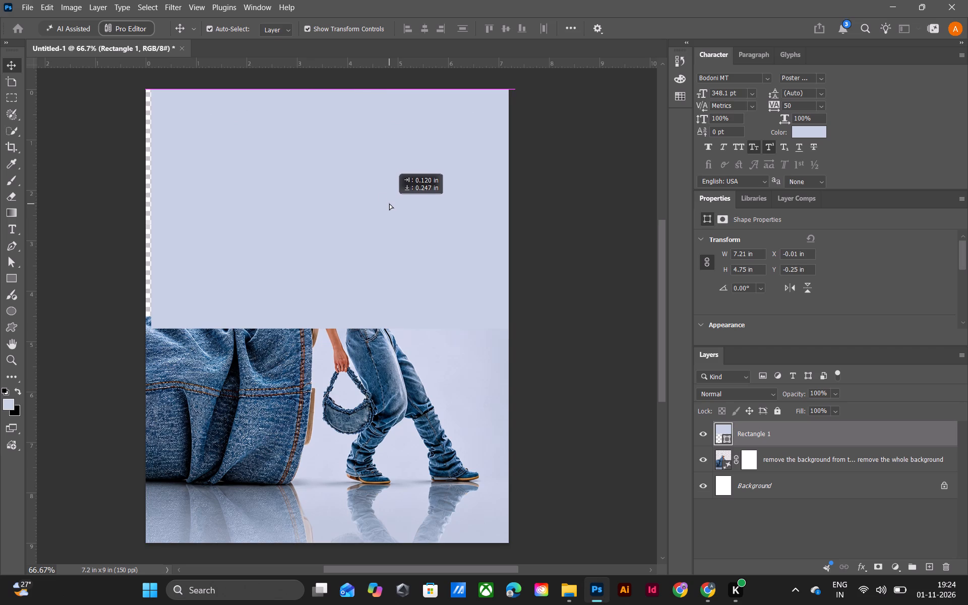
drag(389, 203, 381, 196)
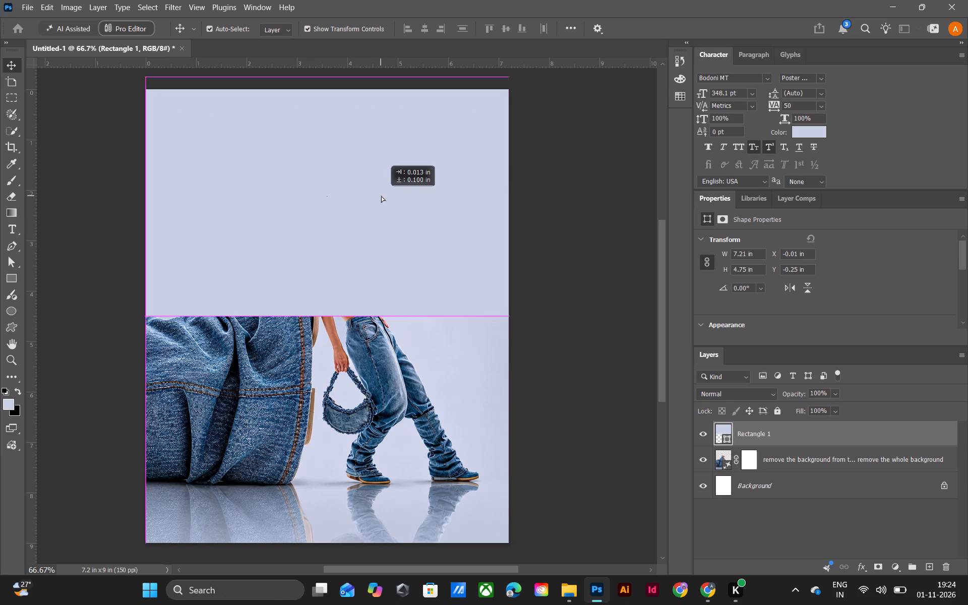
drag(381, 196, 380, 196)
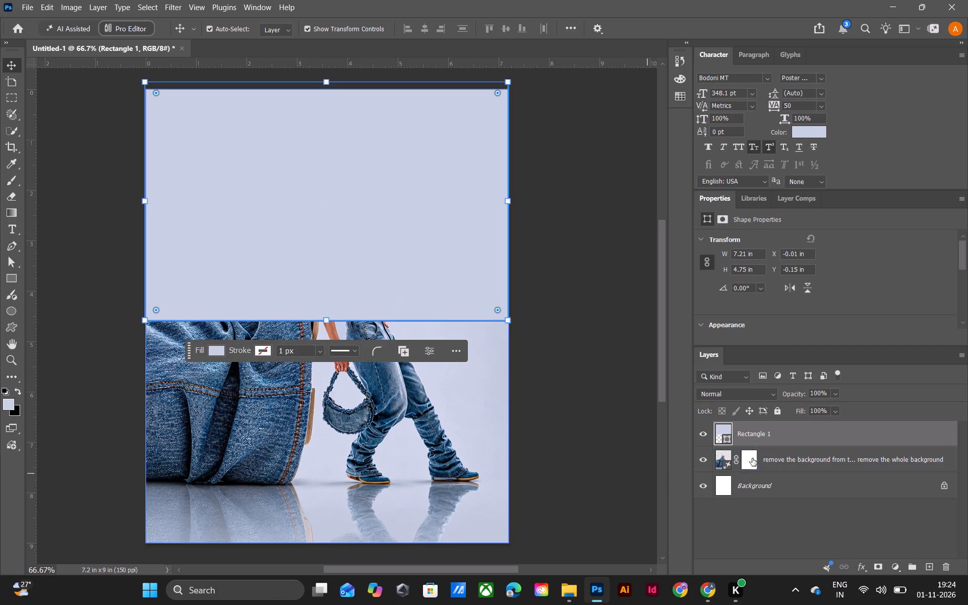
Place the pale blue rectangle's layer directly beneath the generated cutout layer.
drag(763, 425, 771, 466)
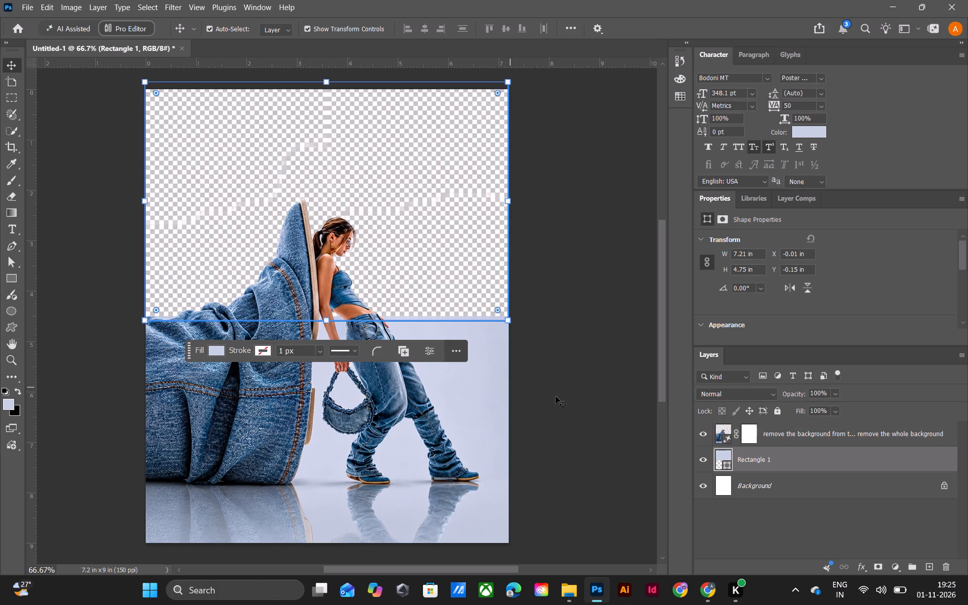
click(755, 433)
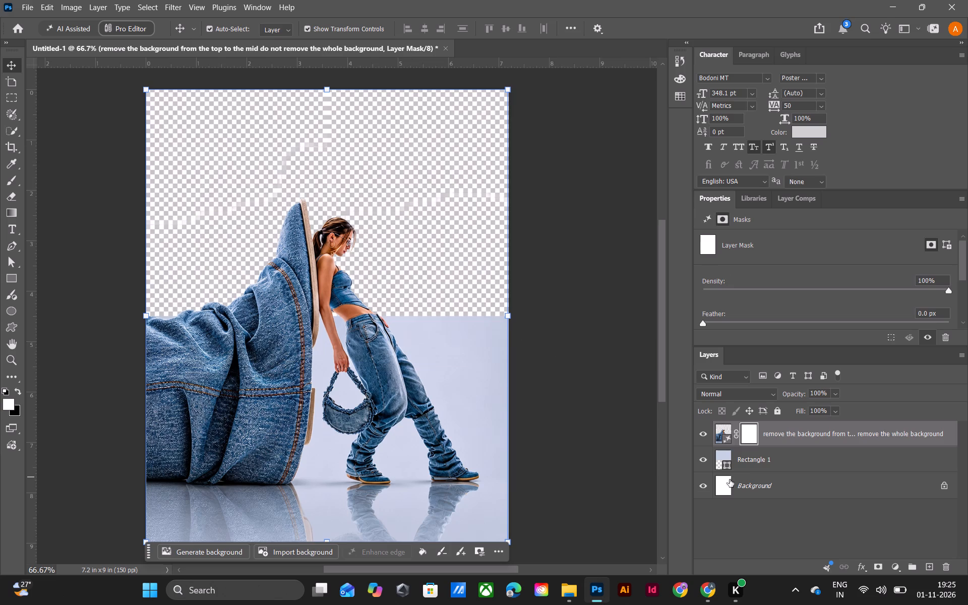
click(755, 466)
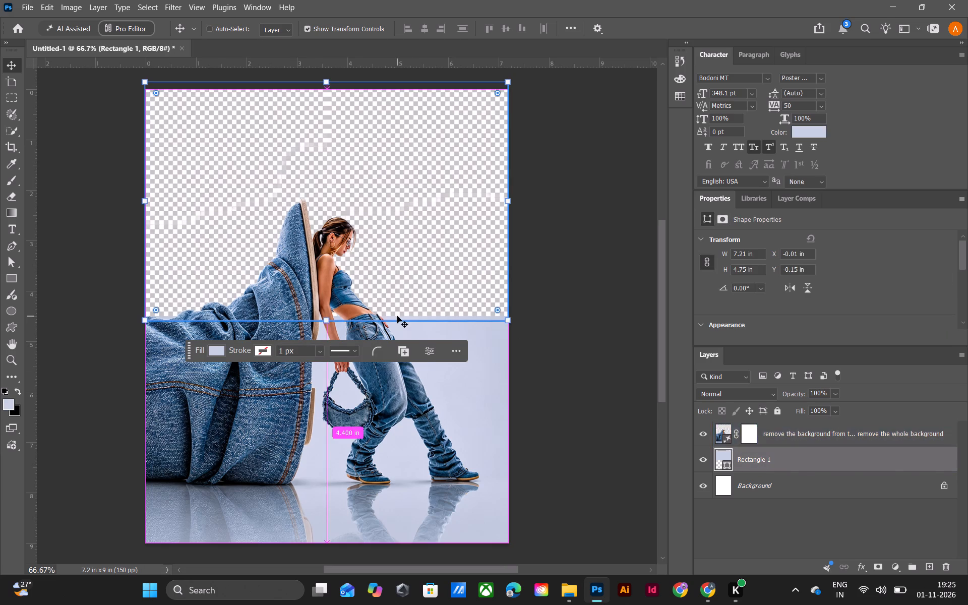
Undo the rectangle and generated cutout edits back to the photo with its Remove tool edits layer, and deselect all layers.
key(ctrl+z)
key(ctrl+z)
key(ctrl+z)
key(ctrl+z)
key(ctrl+z)
key(ctrl+z)
key(ctrl+z)
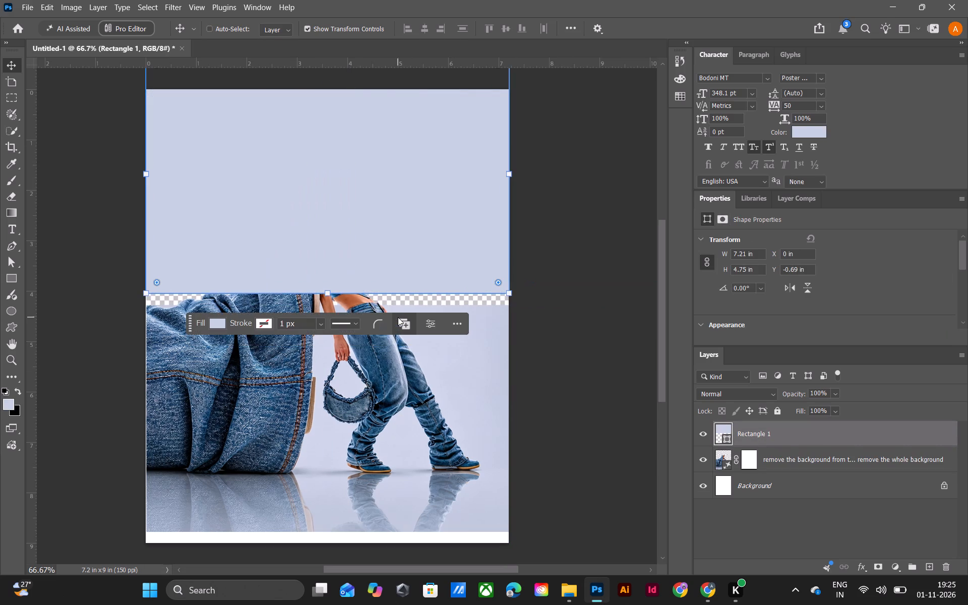
key(ctrl+z)
key(ctrl+z)
key(ctrl+z)
key(ctrl+z)
key(ctrl+z)
key(ctrl+z)
key(ctrl+z)
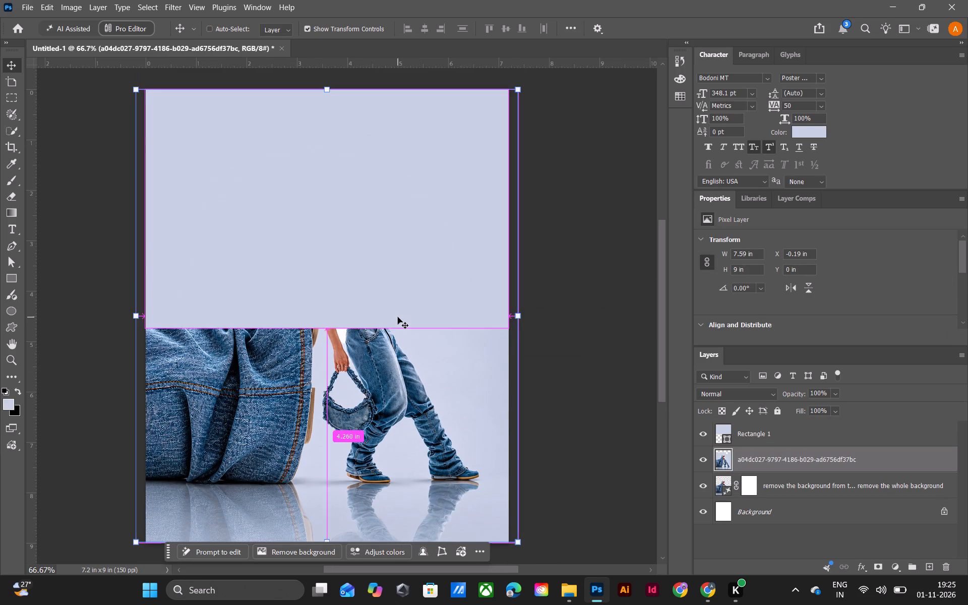
key(ctrl+z)
key(ctrl+z)
key(ctrl+z)
key(ctrl+z)
key(ctrl+z)
key(ctrl+z)
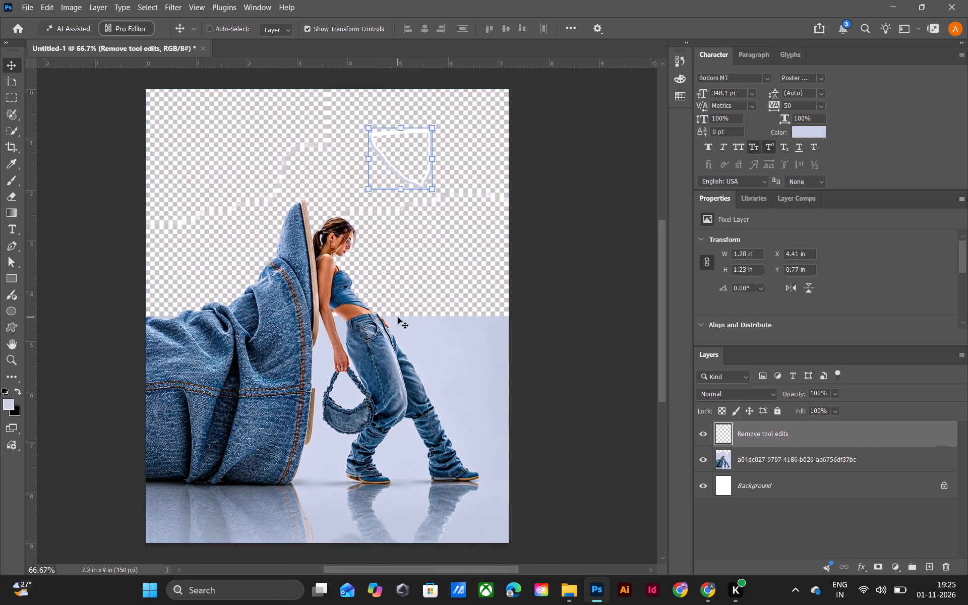
key(ctrl+z)
key(ctrl+z)
key(ctrl+z)
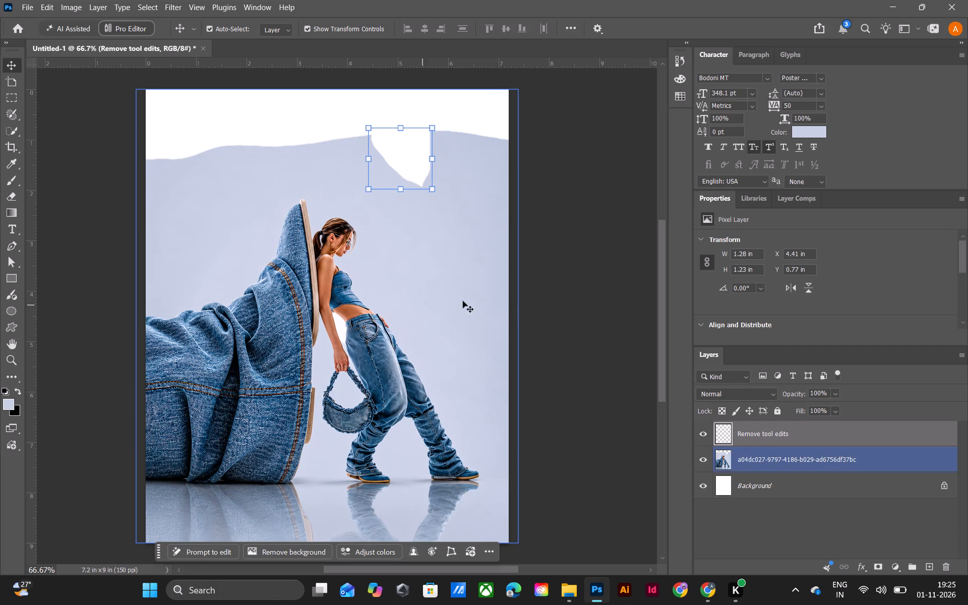
click(622, 302)
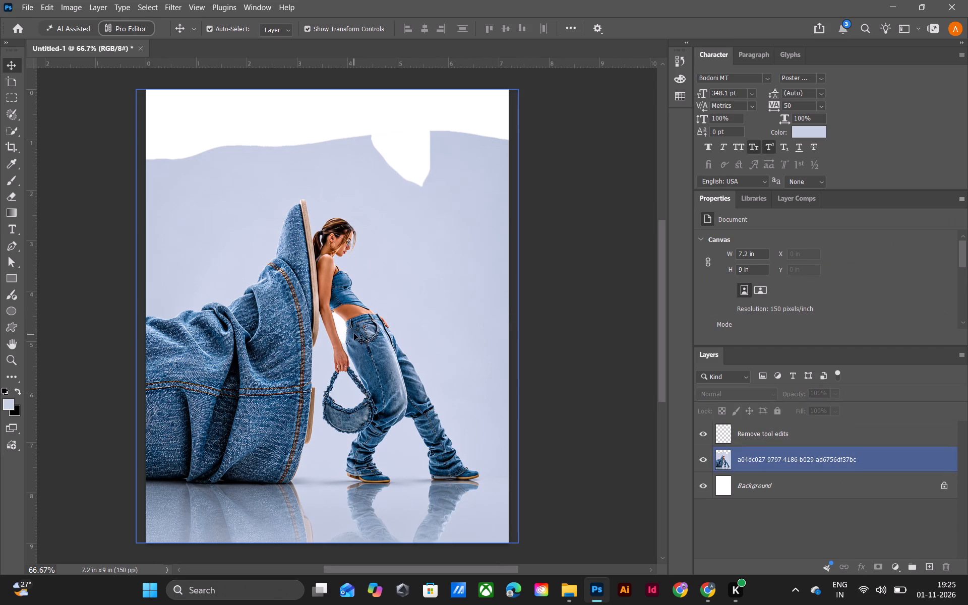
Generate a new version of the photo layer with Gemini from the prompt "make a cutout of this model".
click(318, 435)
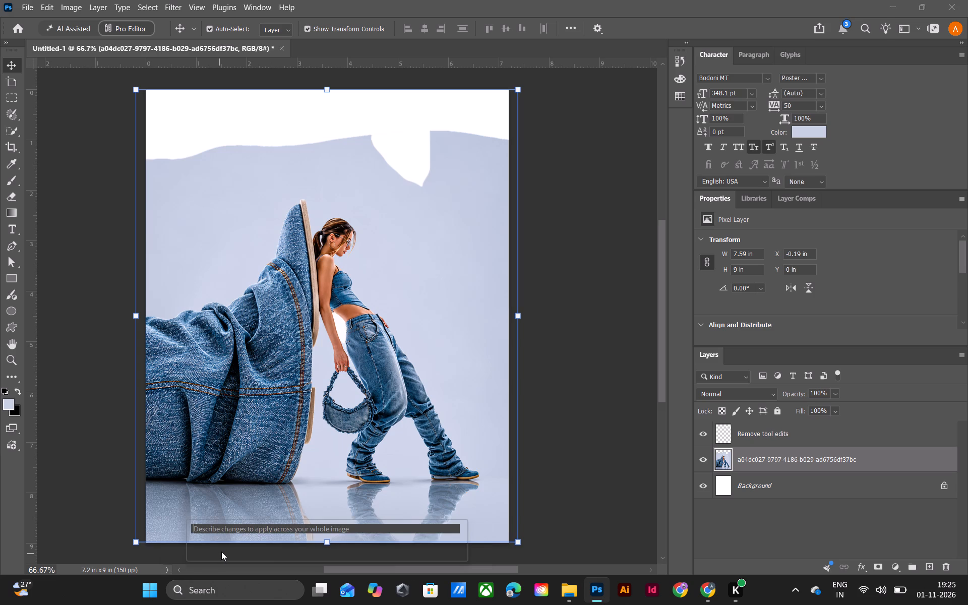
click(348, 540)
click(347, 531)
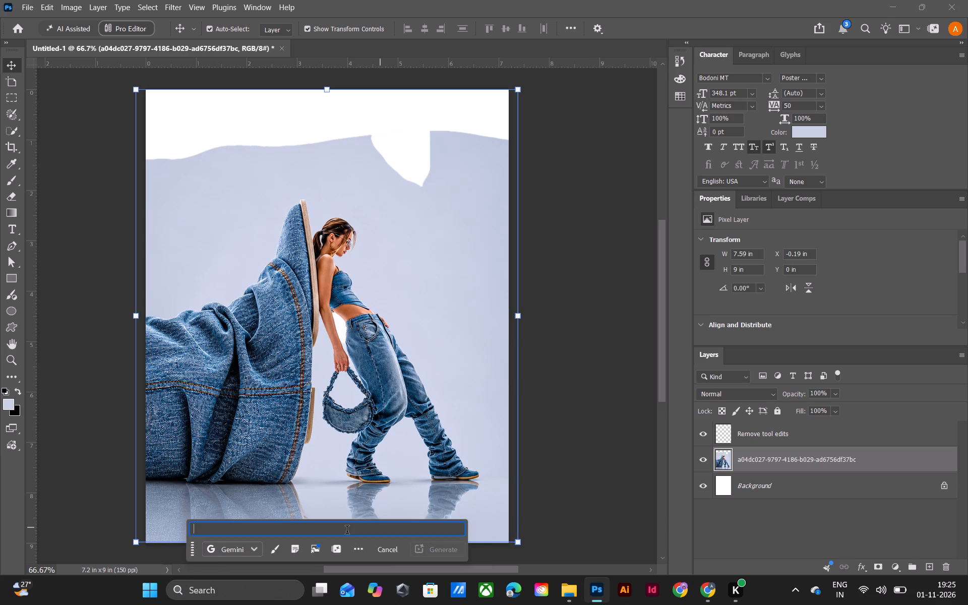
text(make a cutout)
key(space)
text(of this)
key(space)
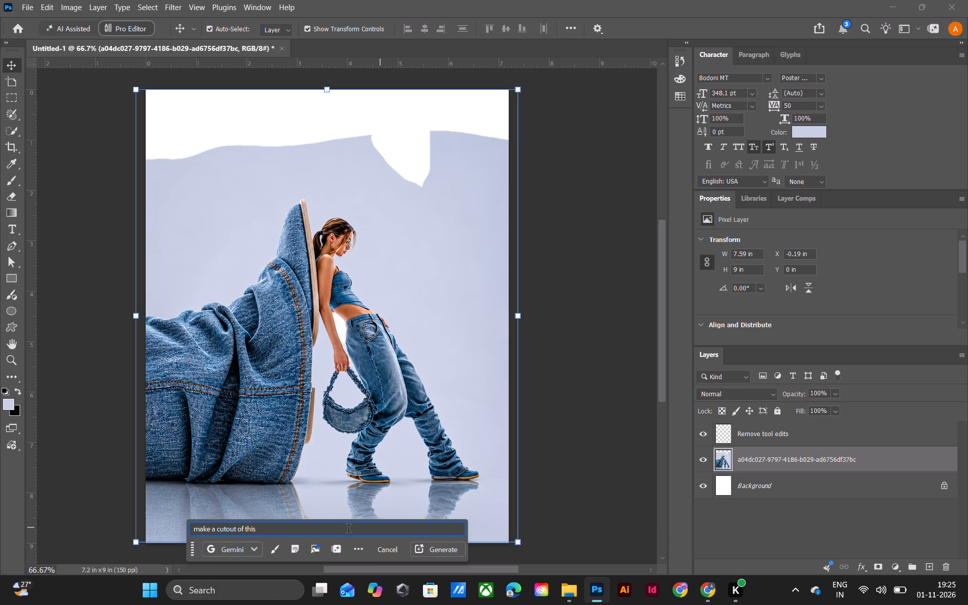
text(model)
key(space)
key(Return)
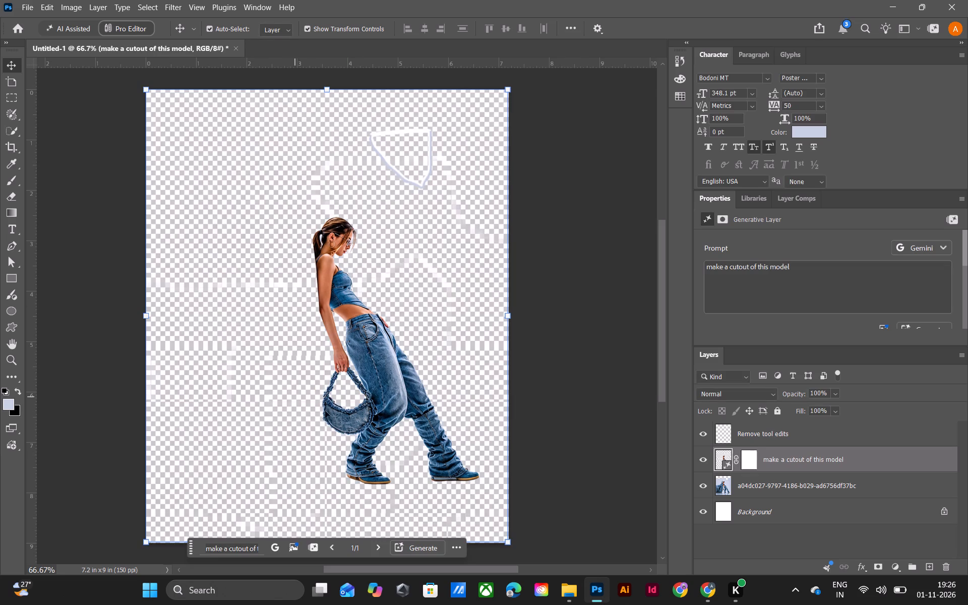
Undo the model cutout and all earlier background removals back to the full original photo, and deselect its layer.
key(ctrl+z)
key(ctrl+z)
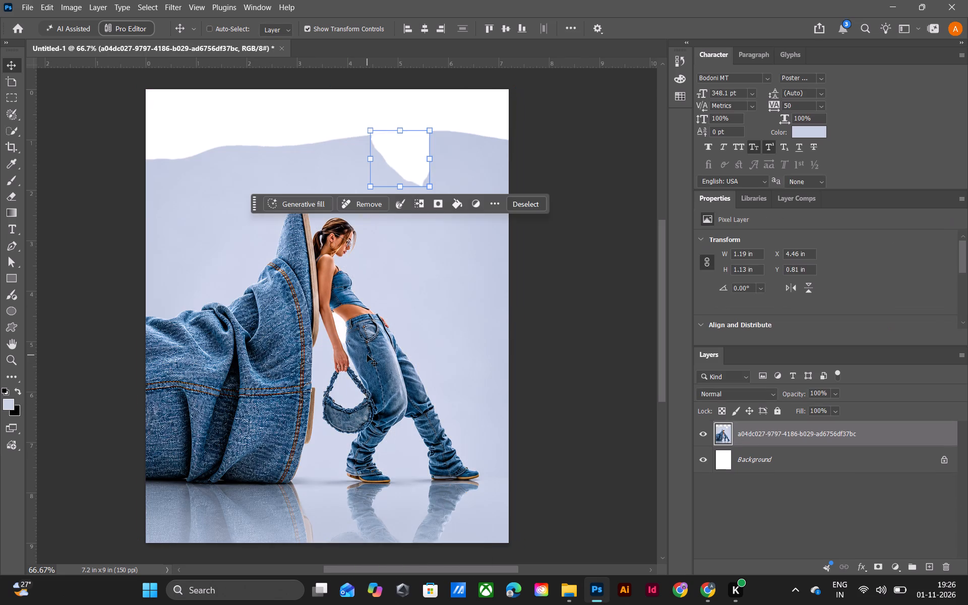
key(ctrl+z)
key(ctrl+z)
key(ctrl+z)
key(ctrl+z)
key(ctrl+z)
key(ctrl+z)
key(ctrl+z)
key(ctrl+z)
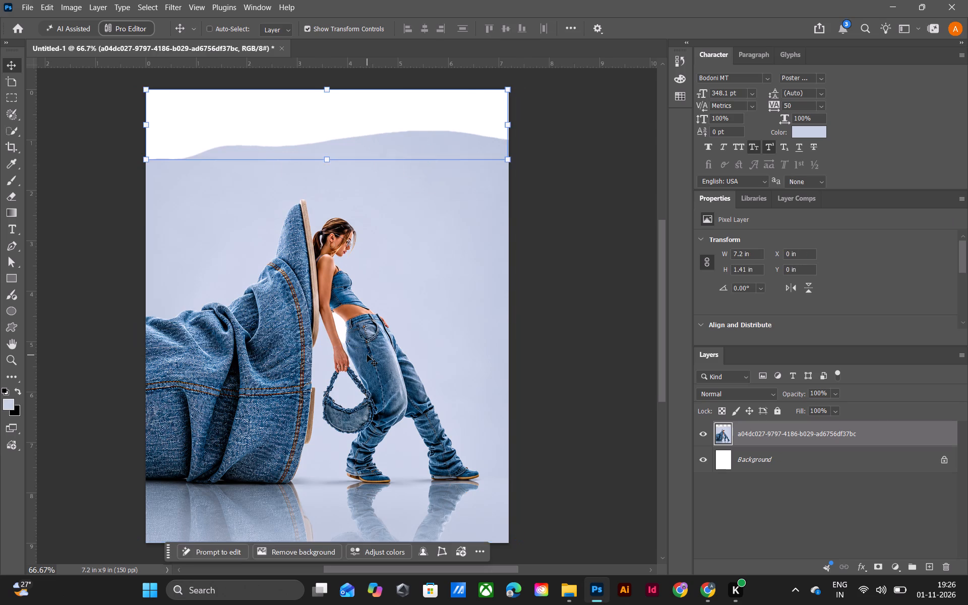
key(ctrl+z)
key(ctrl+z)
key(ctrl+z)
key(ctrl+z)
key(ctrl+z)
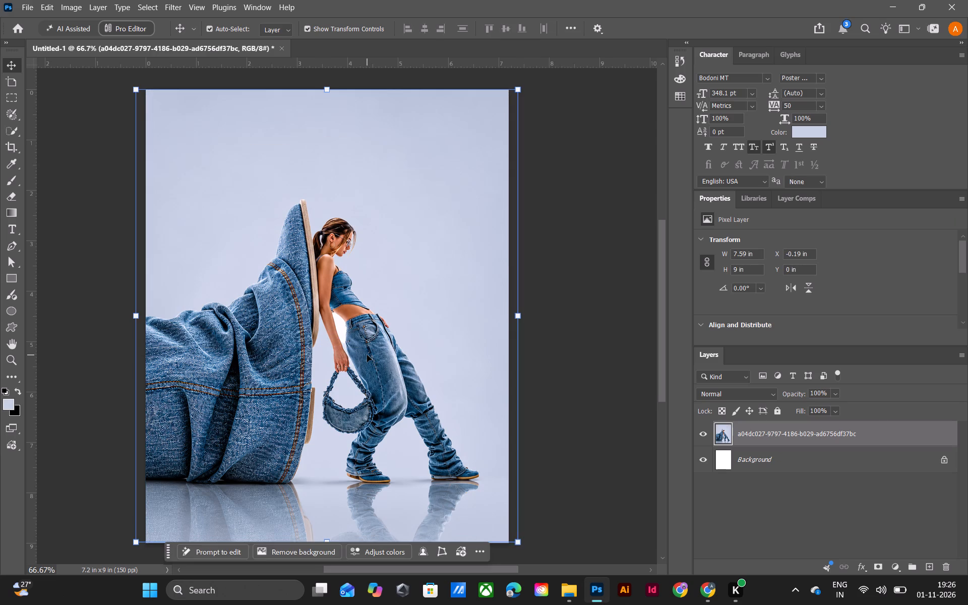
click(591, 330)
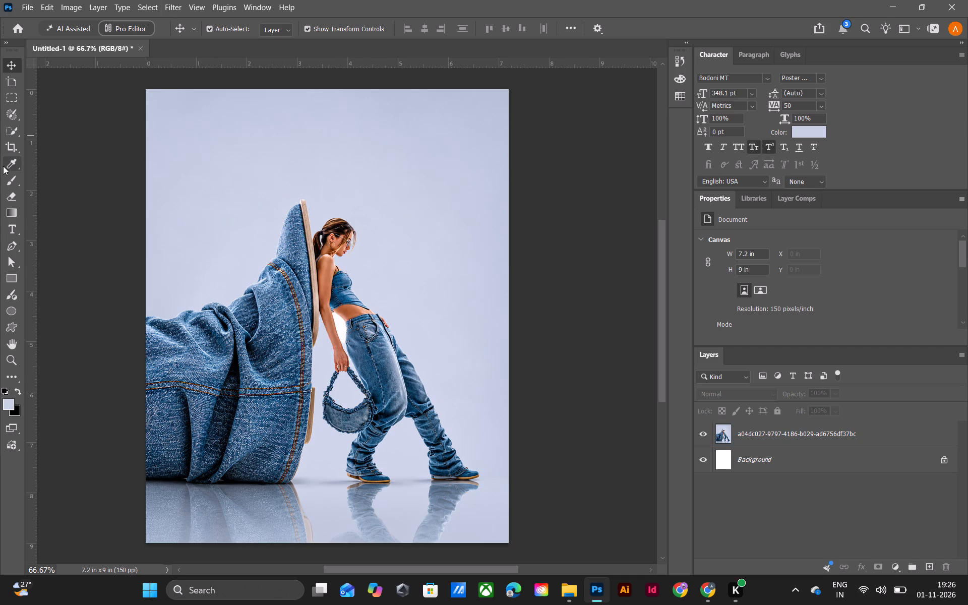
Add the headline text DEMIN over the photo in a text box about 6.9 in wide, starting near the top.
click(22, 228)
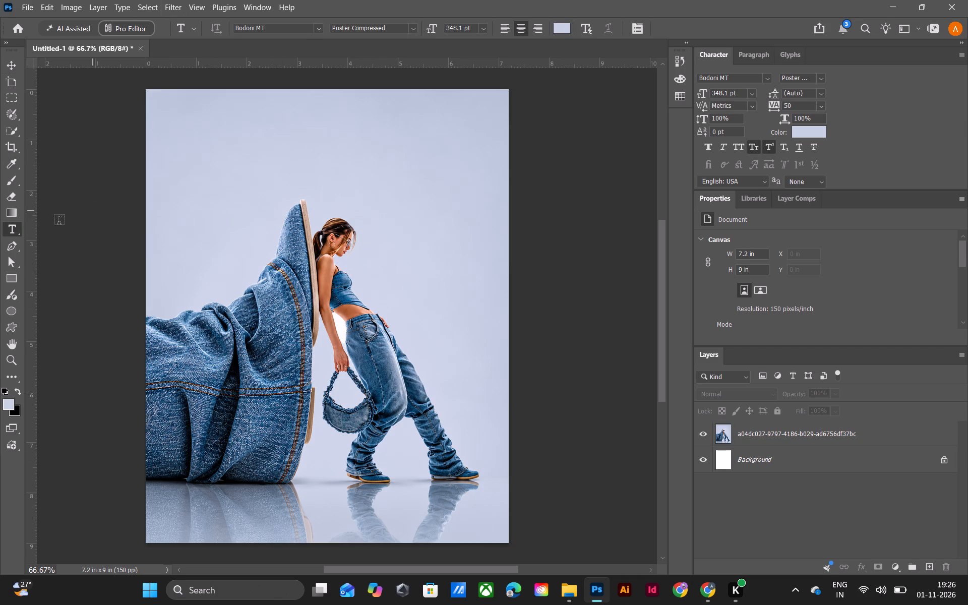
drag(221, 151, 225, 173)
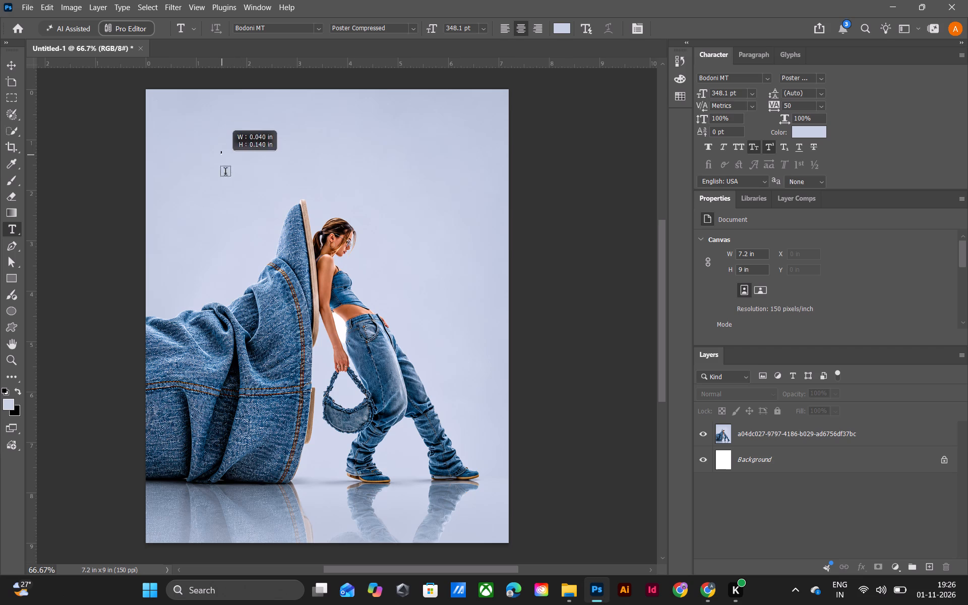
drag(225, 173, 456, 246)
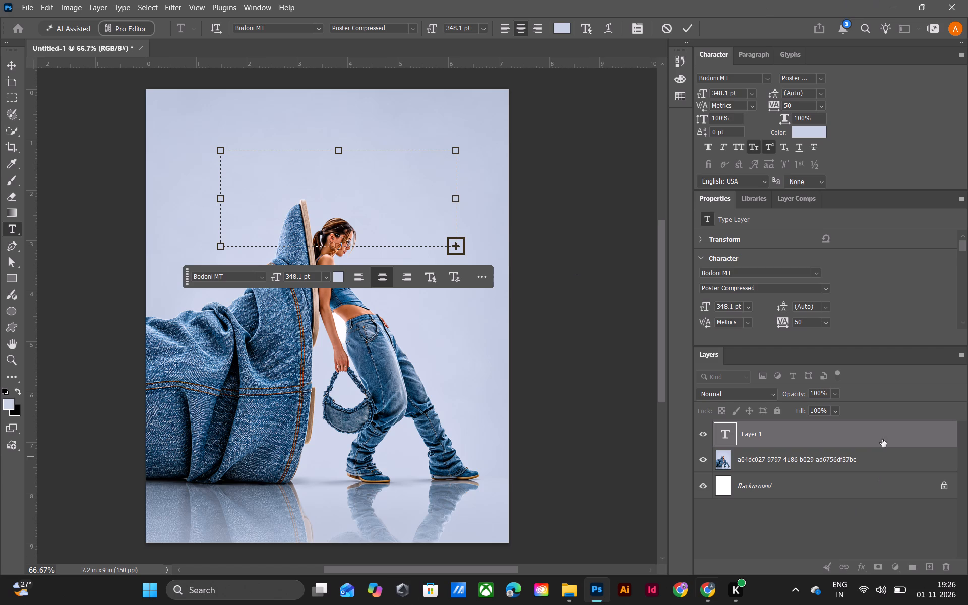
text(DEM)
drag(460, 200, 574, 208)
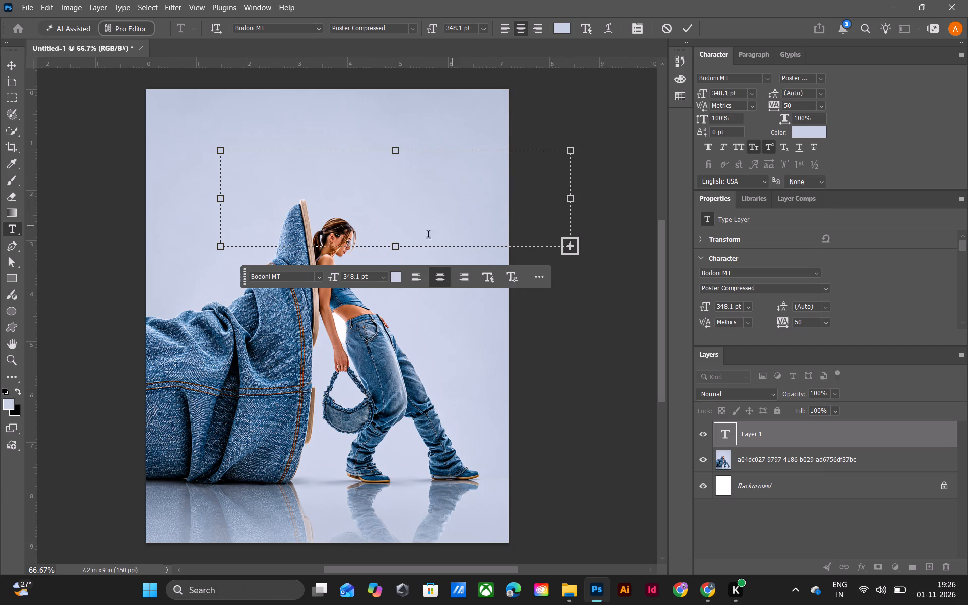
drag(391, 244, 332, 440)
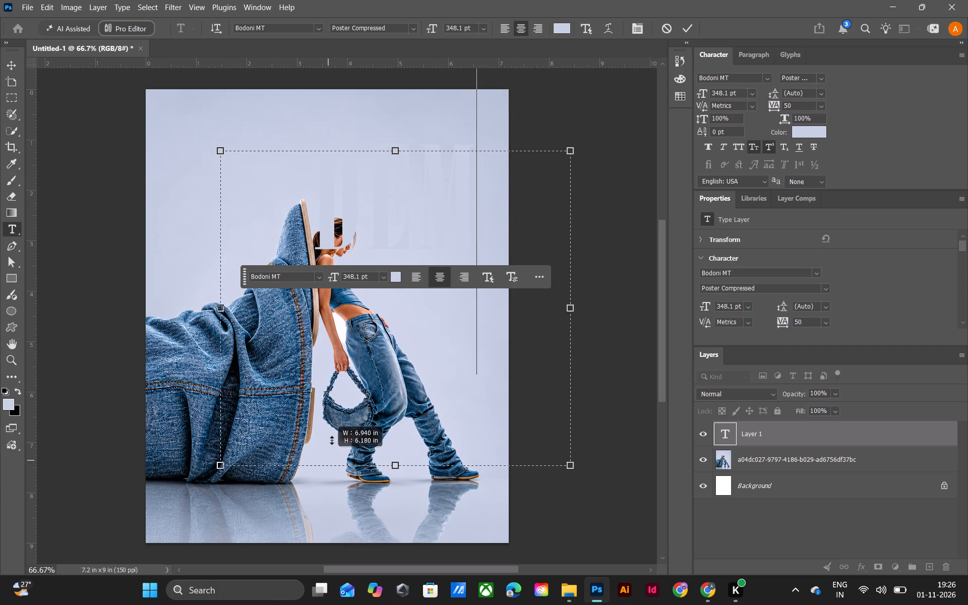
drag(332, 440, 333, 420)
text(IN)
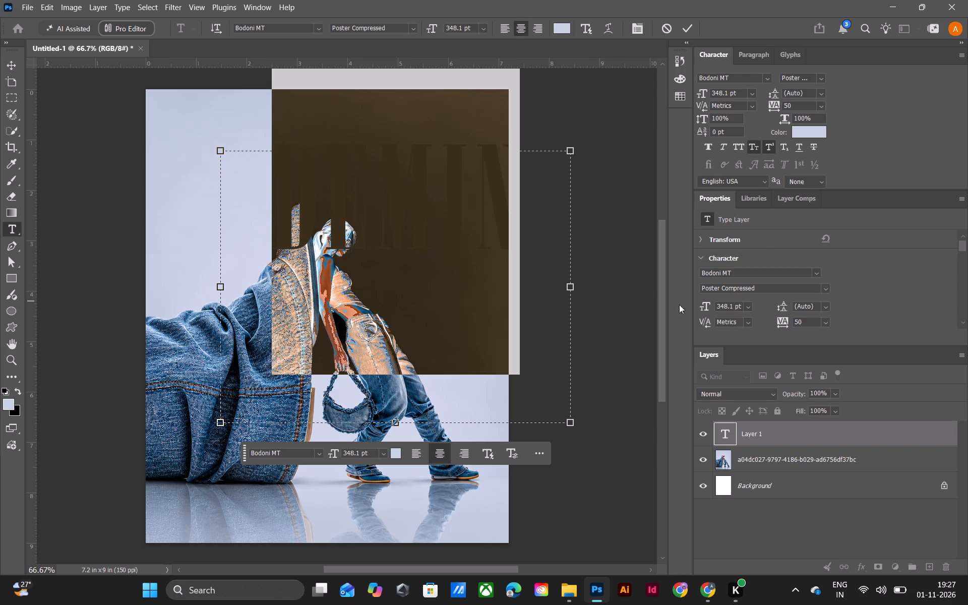
click(562, 22)
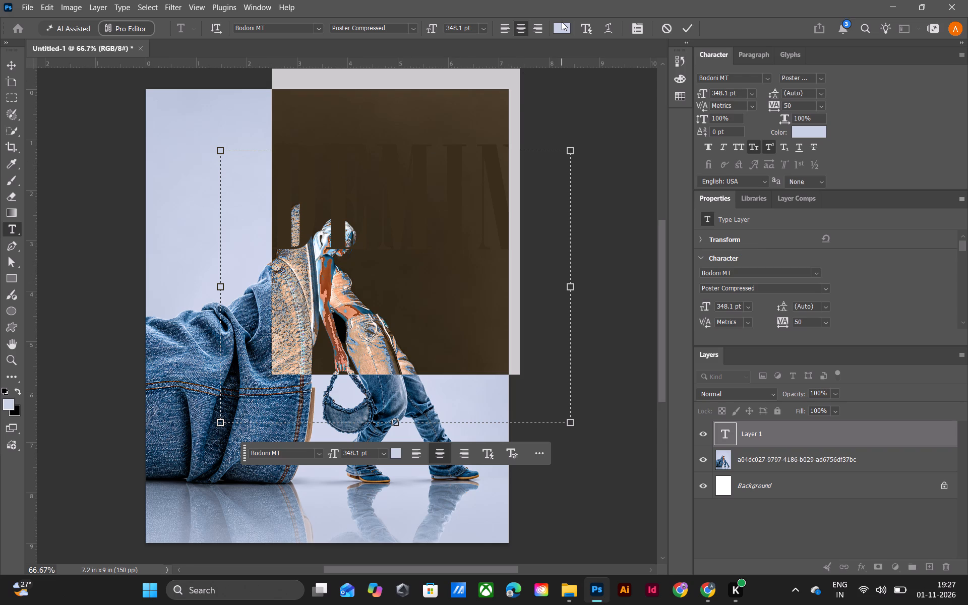
click(560, 32)
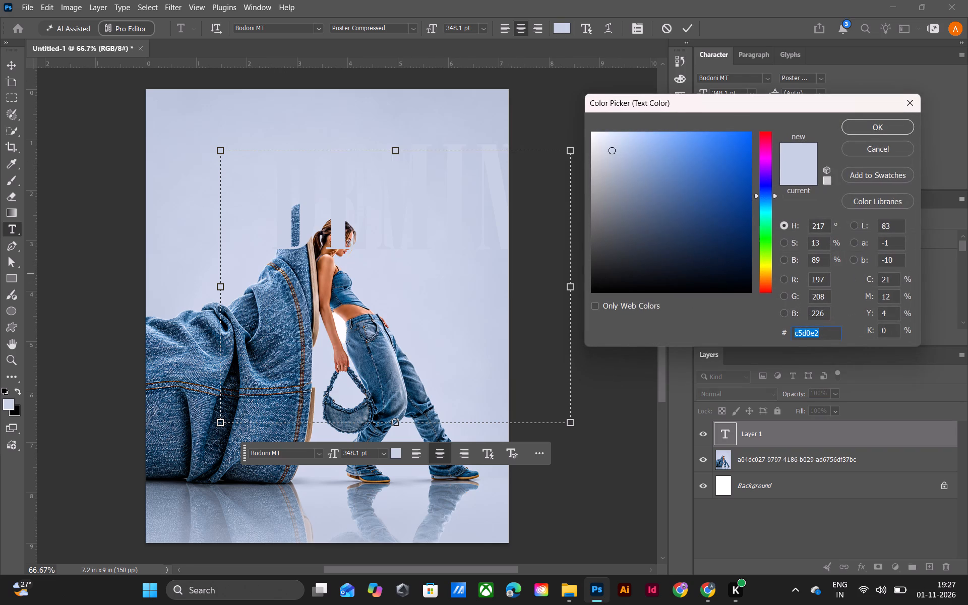
key(BackSpace)
key(ctrl+v)
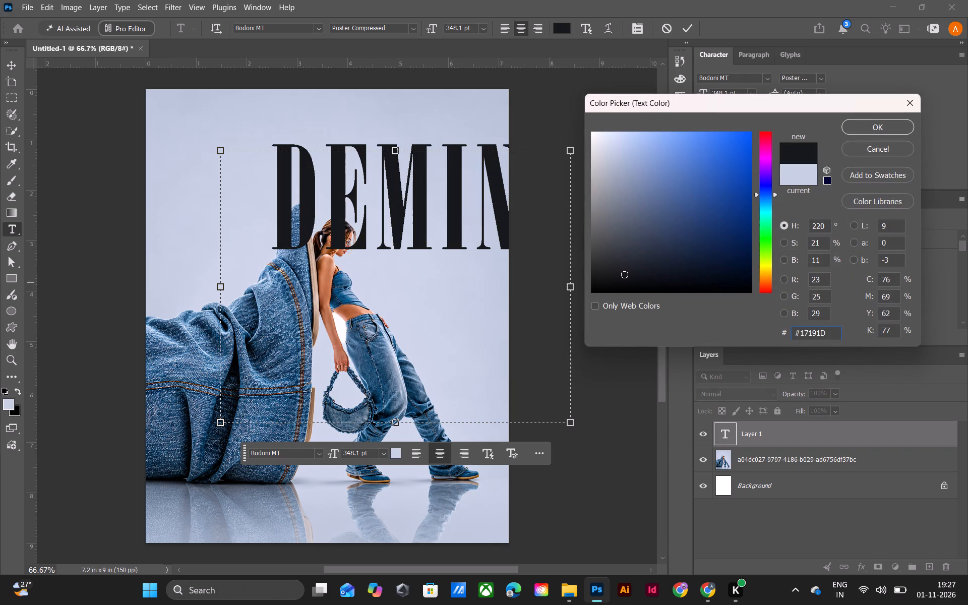
click(889, 128)
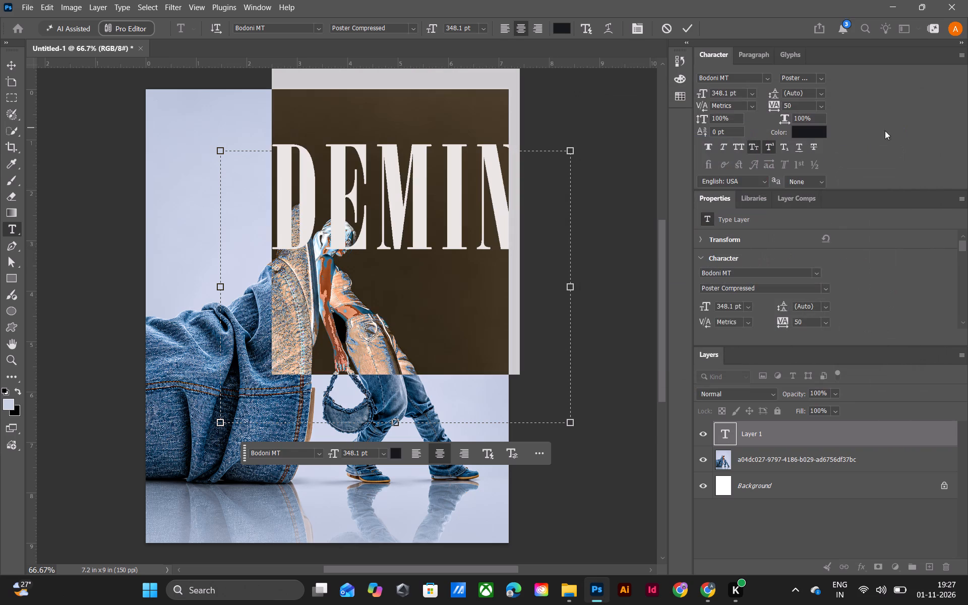
click(622, 196)
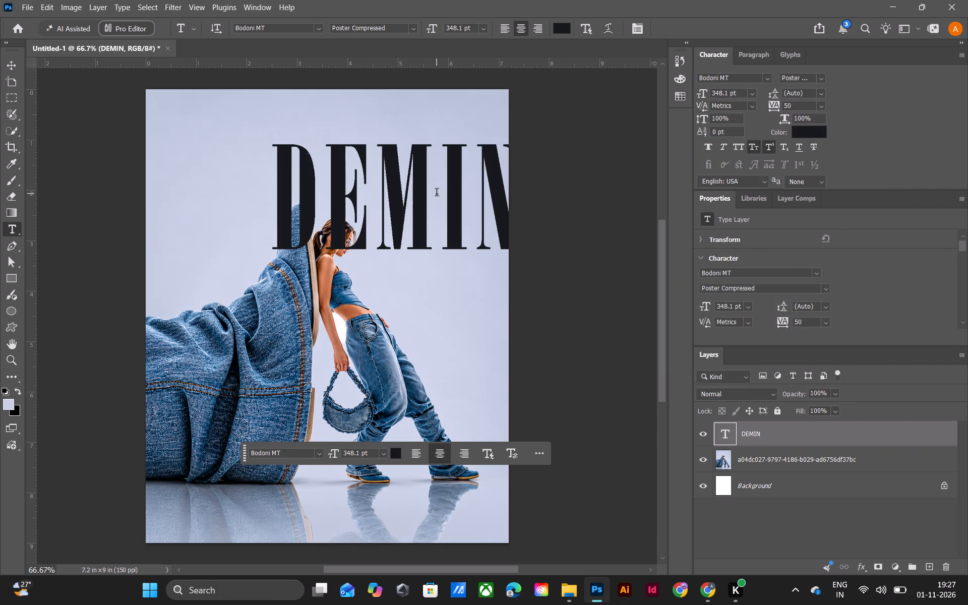
Move the DEMIN headline to the poster's horizontal centre, overlapping the shoe's toe and the model's head.
click(12, 62)
drag(370, 238, 282, 220)
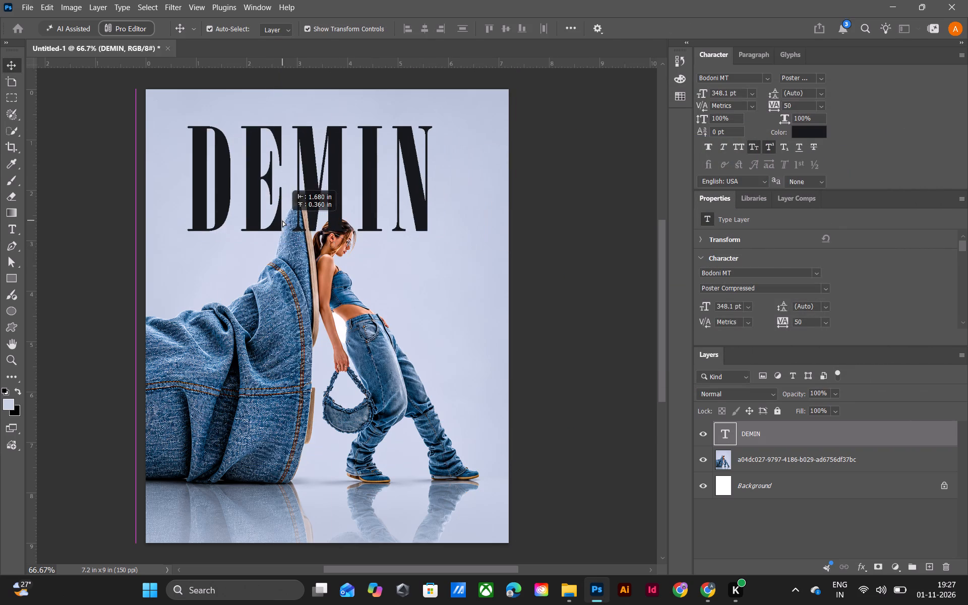
drag(282, 220, 303, 192)
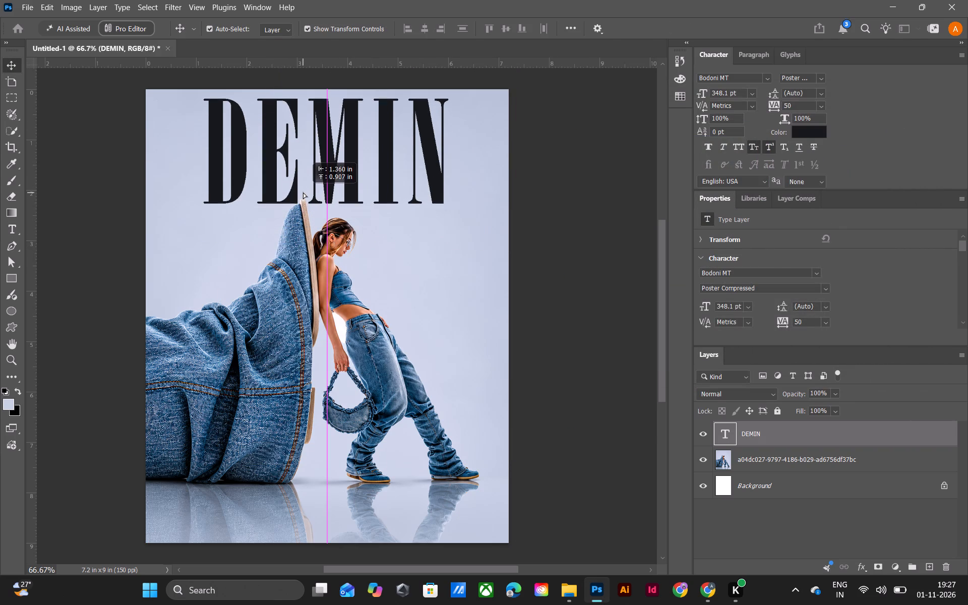
drag(303, 192, 302, 238)
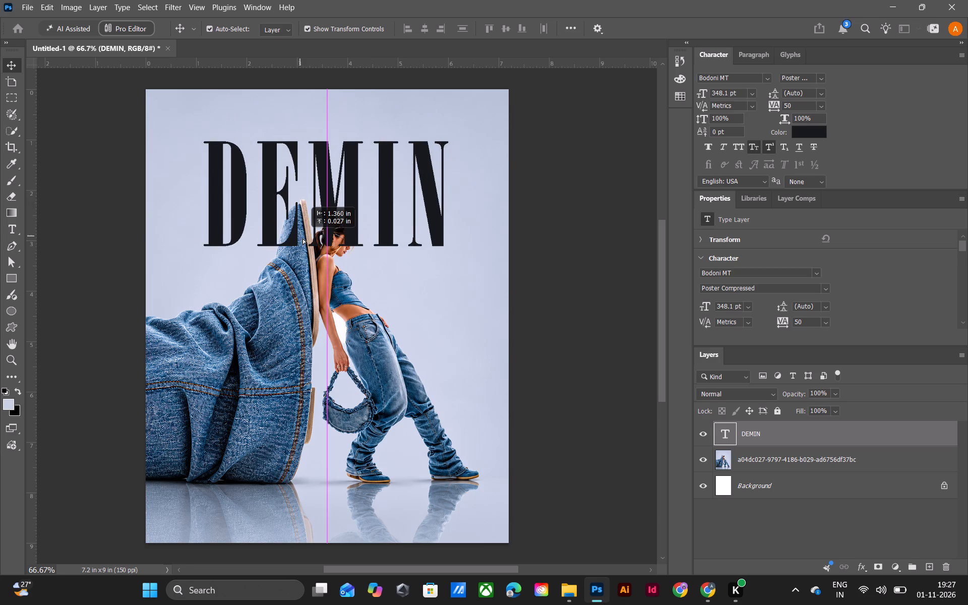
drag(302, 238, 303, 238)
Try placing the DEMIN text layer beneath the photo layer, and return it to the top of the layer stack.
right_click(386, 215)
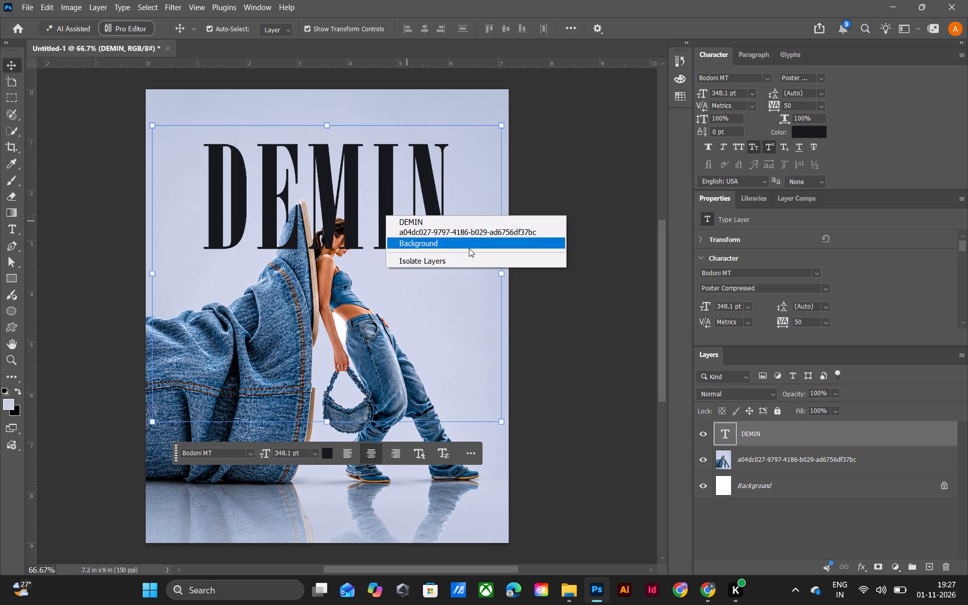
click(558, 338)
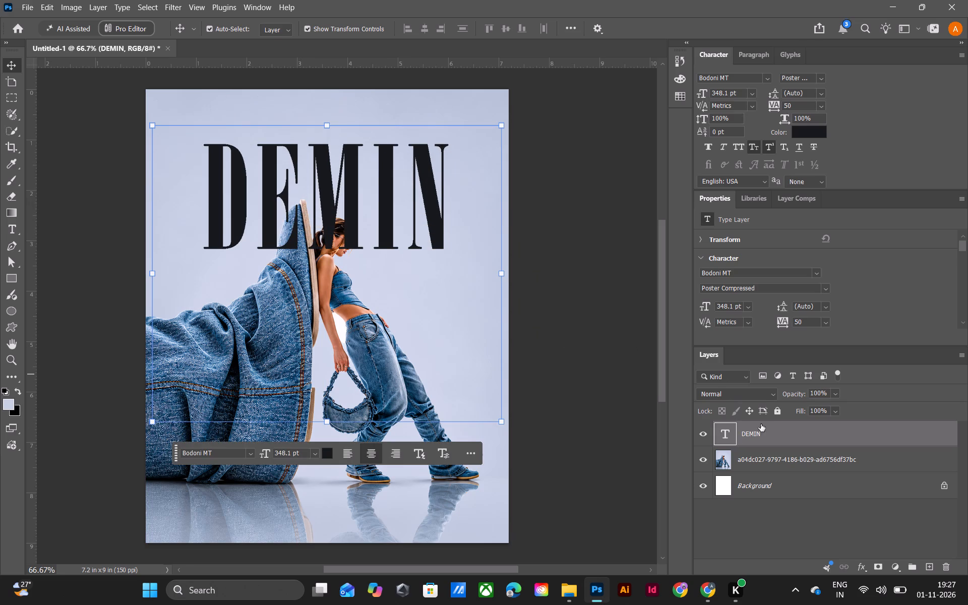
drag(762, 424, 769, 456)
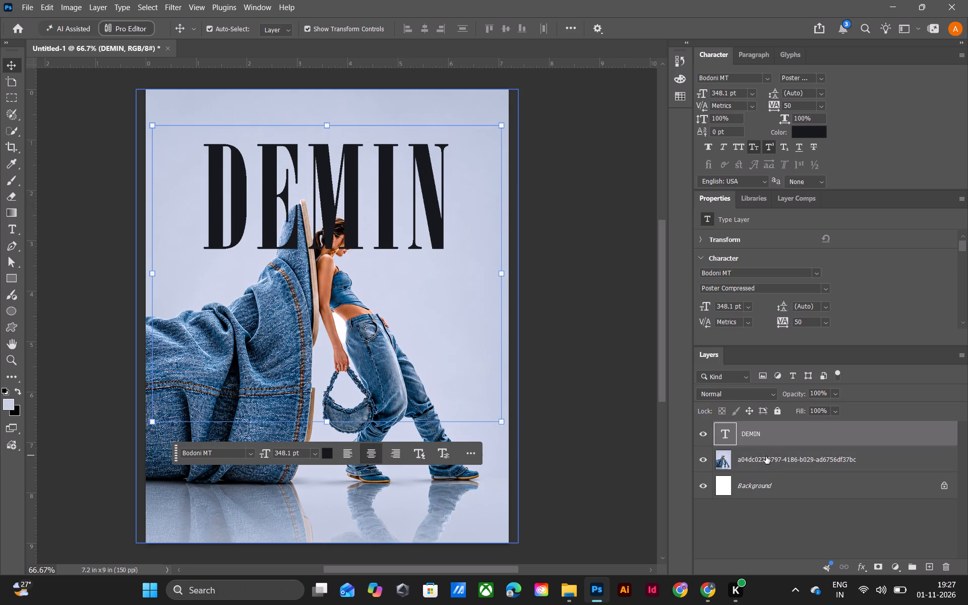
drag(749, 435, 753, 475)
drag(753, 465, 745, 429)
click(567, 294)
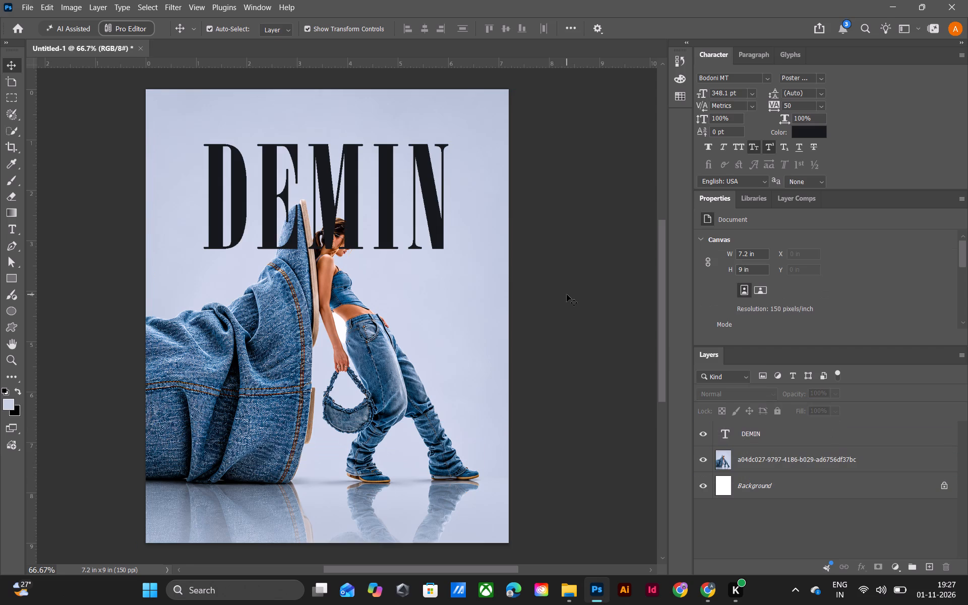
Move the DEMIN headline up about 0.9 in, keeping it horizontally centred, so it sits just above the model's head.
drag(338, 181, 338, 163)
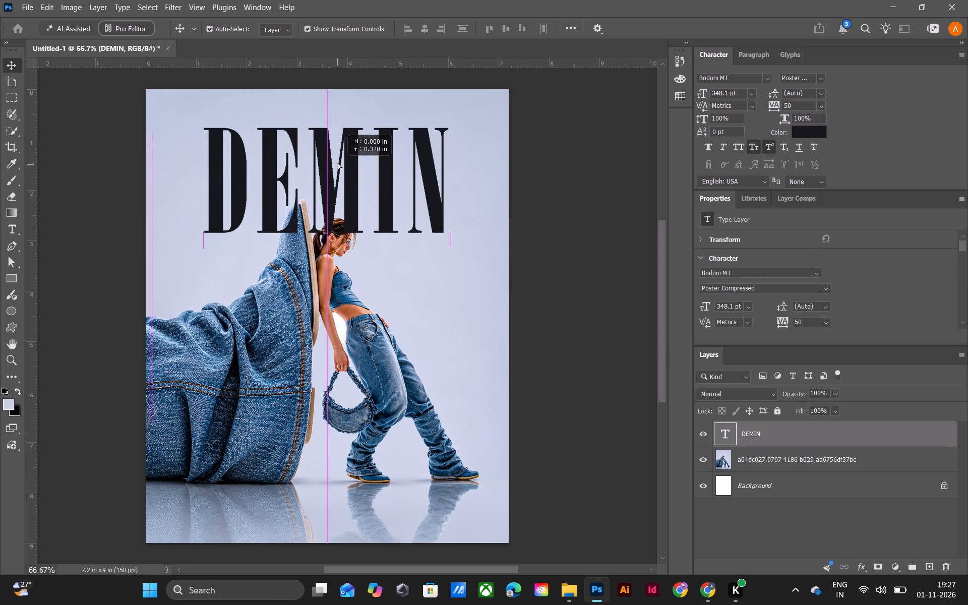
drag(338, 163, 338, 149)
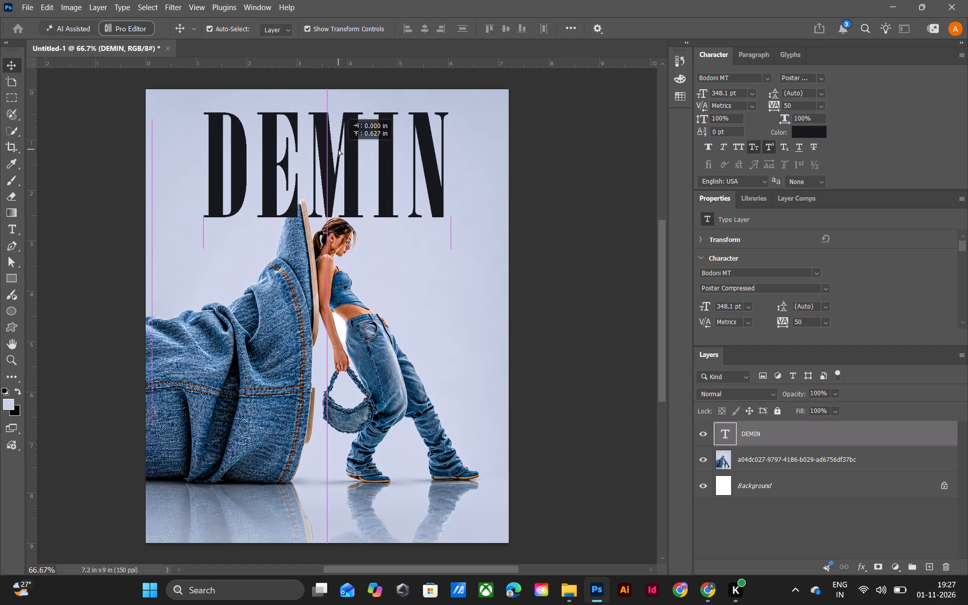
drag(338, 149, 341, 140)
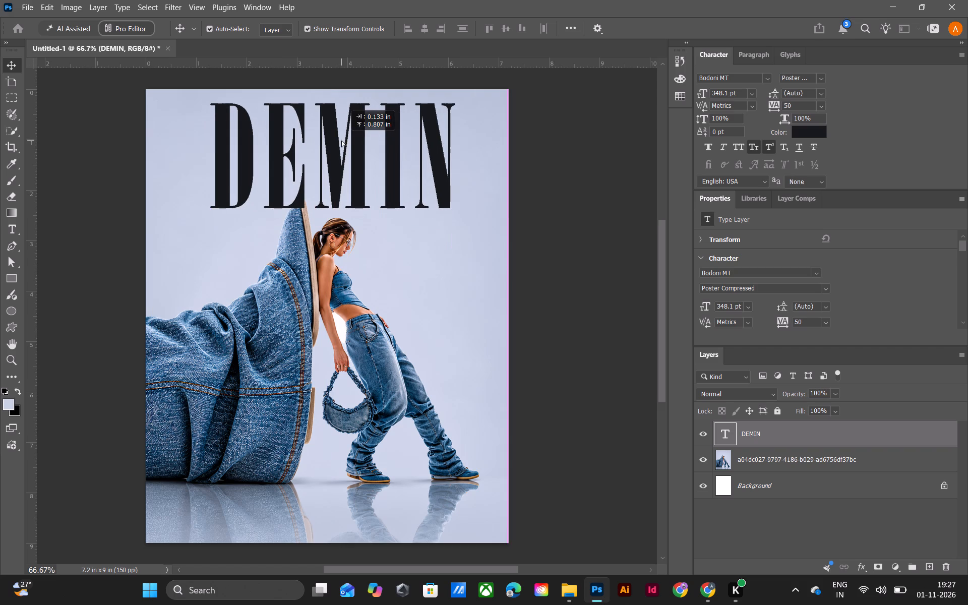
drag(341, 140, 338, 139)
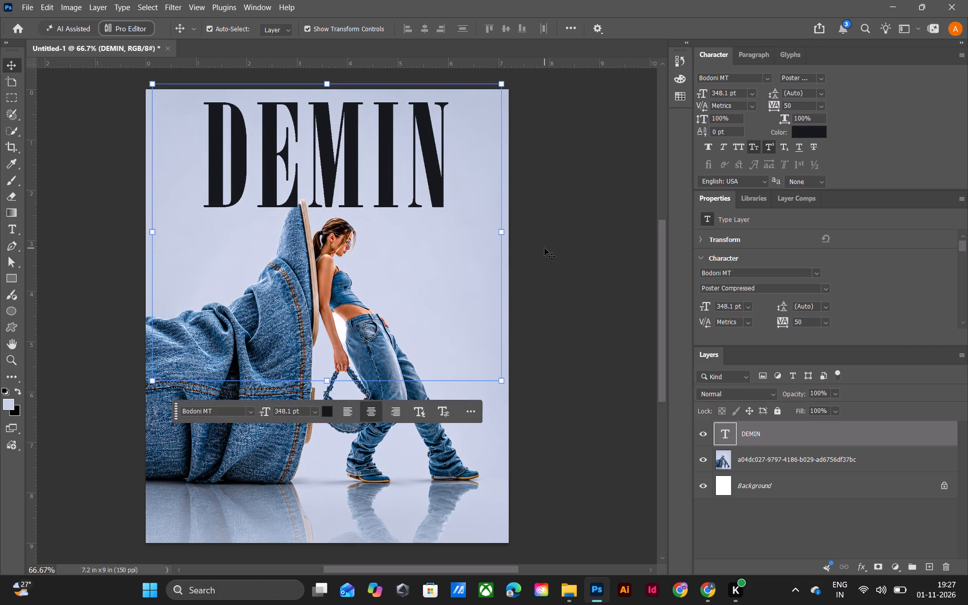
click(544, 248)
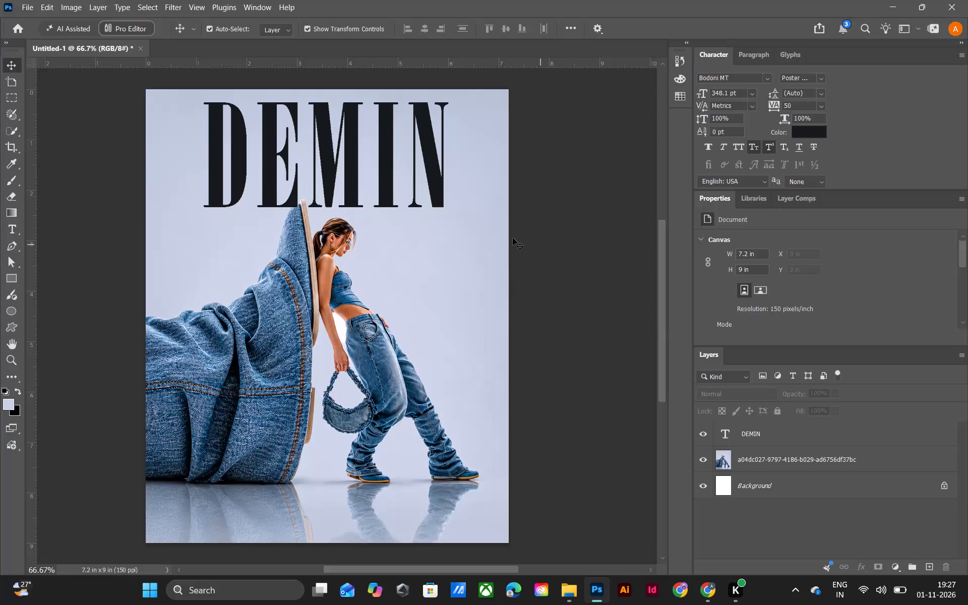
click(375, 172)
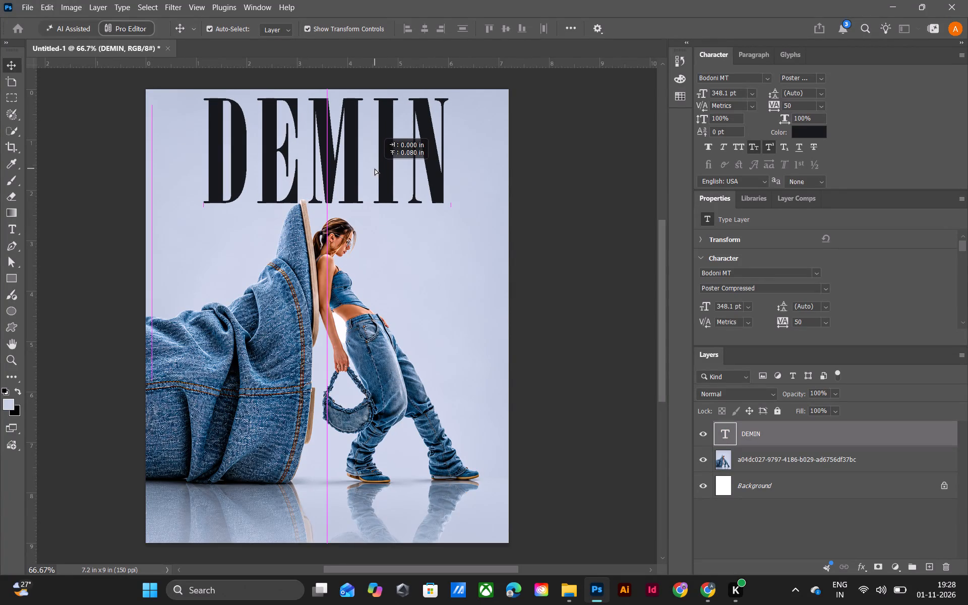
click(601, 224)
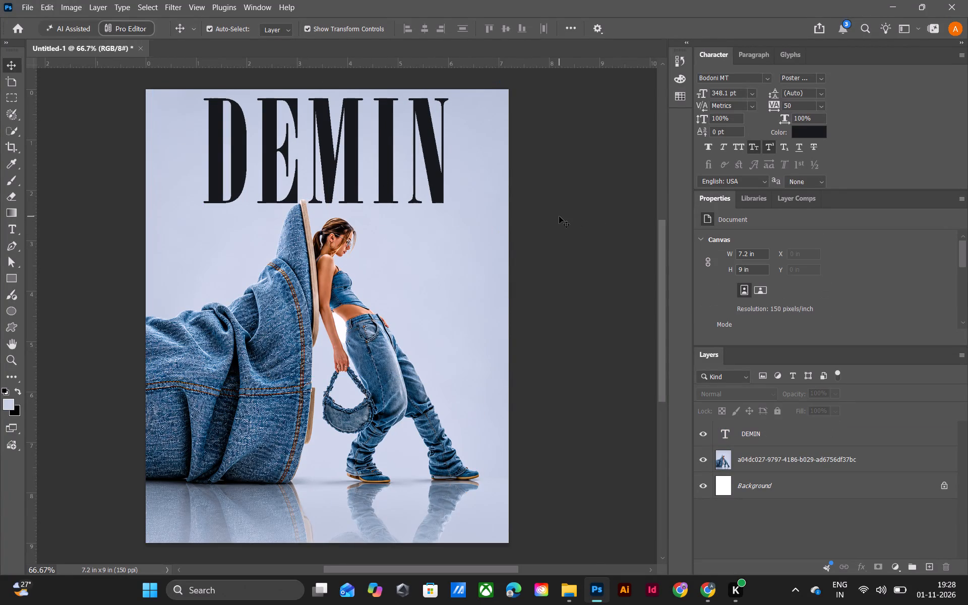
Nudge the DEMIN headline slightly to the right in four small increments.
click(330, 167)
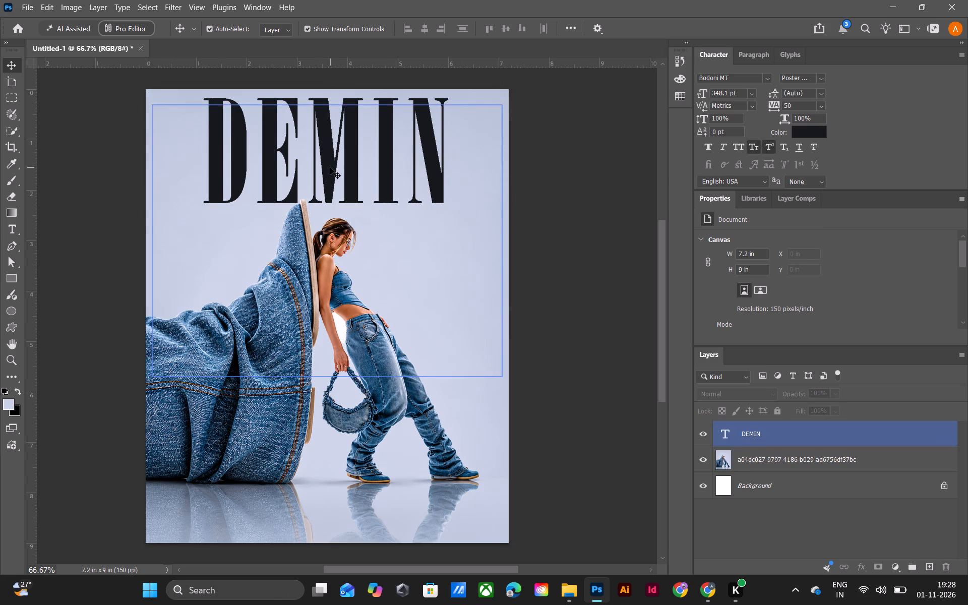
key(Right)
key(Right)
key(Right)
key(Right)
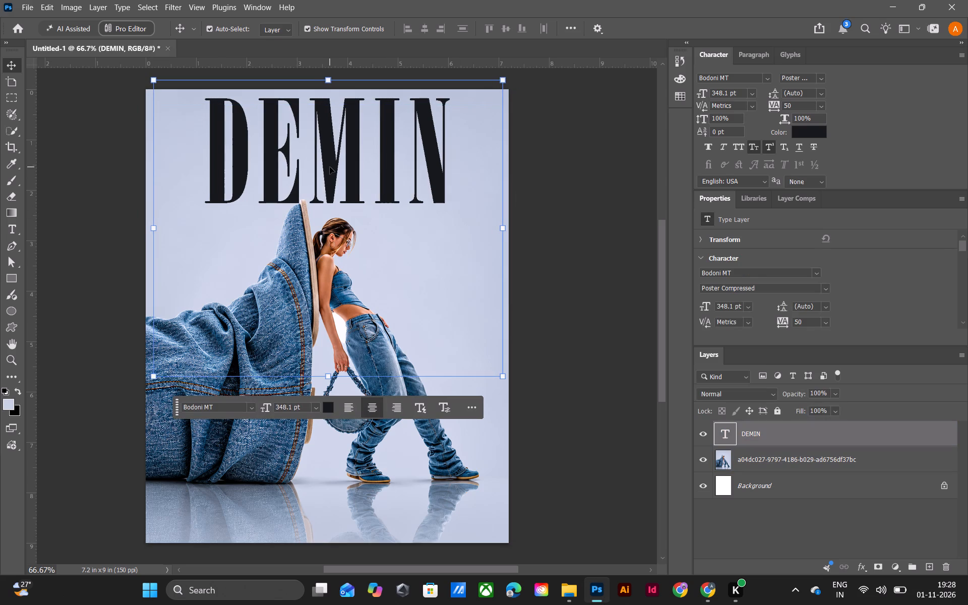
Check the reference DENIM poster image and ChatGPT's design settings for the headline styling, and return to Photoshop.
click(528, 256)
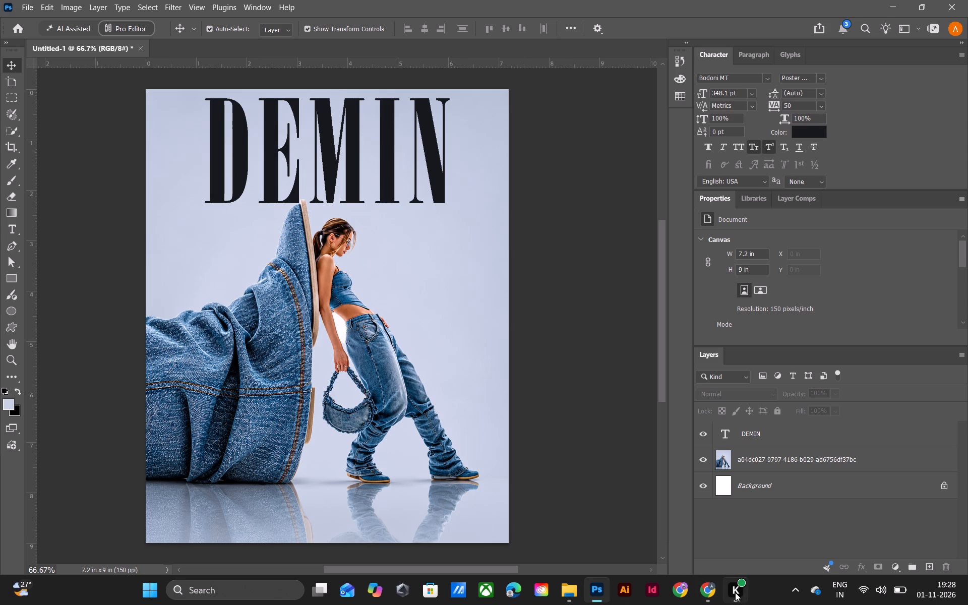
click(577, 587)
double_click(479, 136)
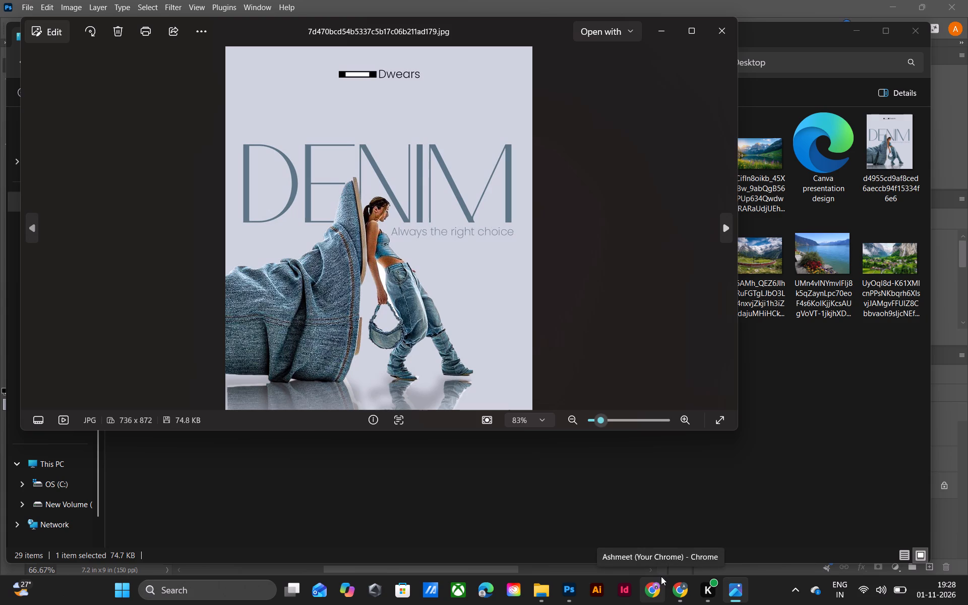
click(690, 590)
click(733, 597)
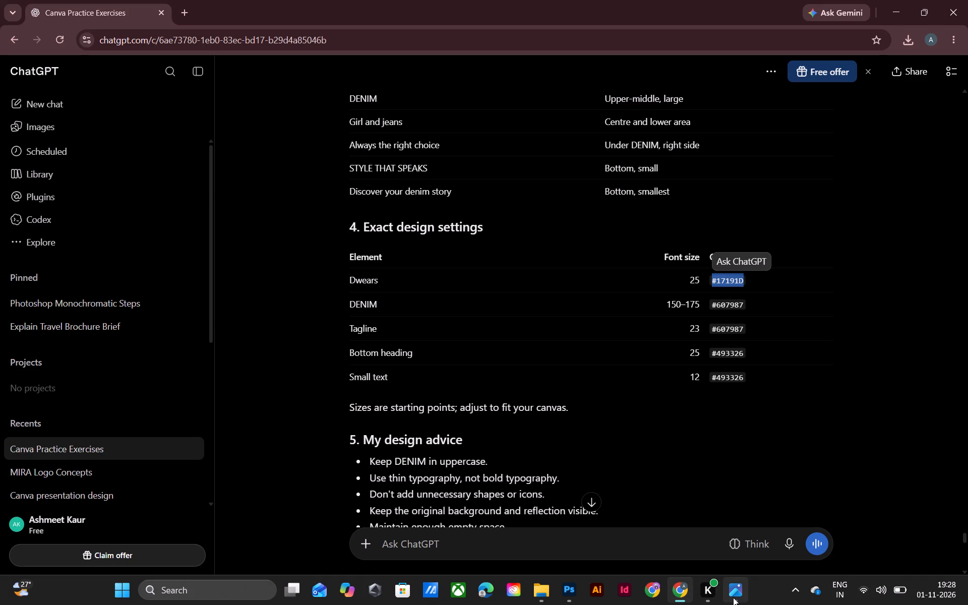
click(587, 589)
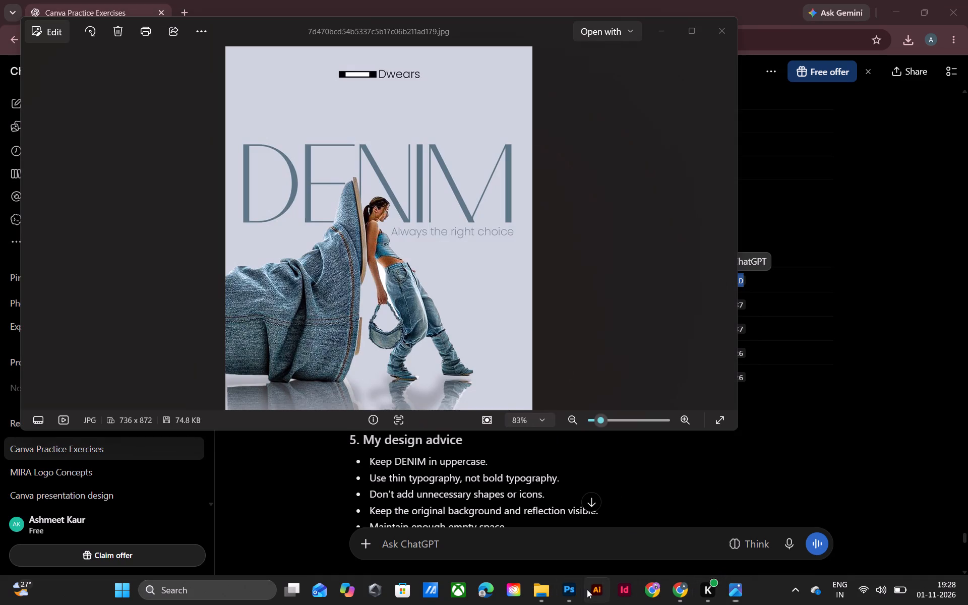
click(564, 591)
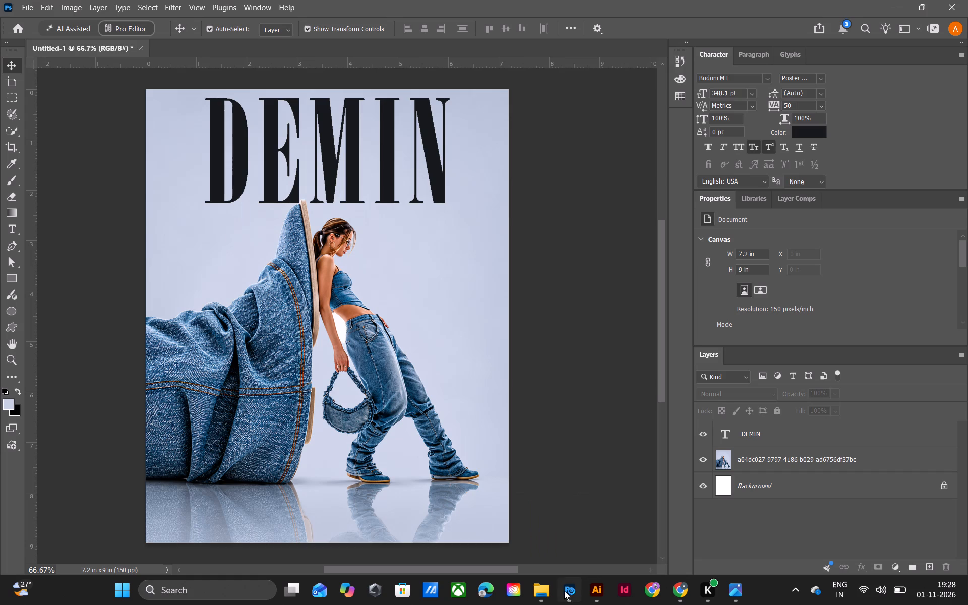
Recolour the DEMIN headline text to the muted denim blue #7486a5.
click(356, 172)
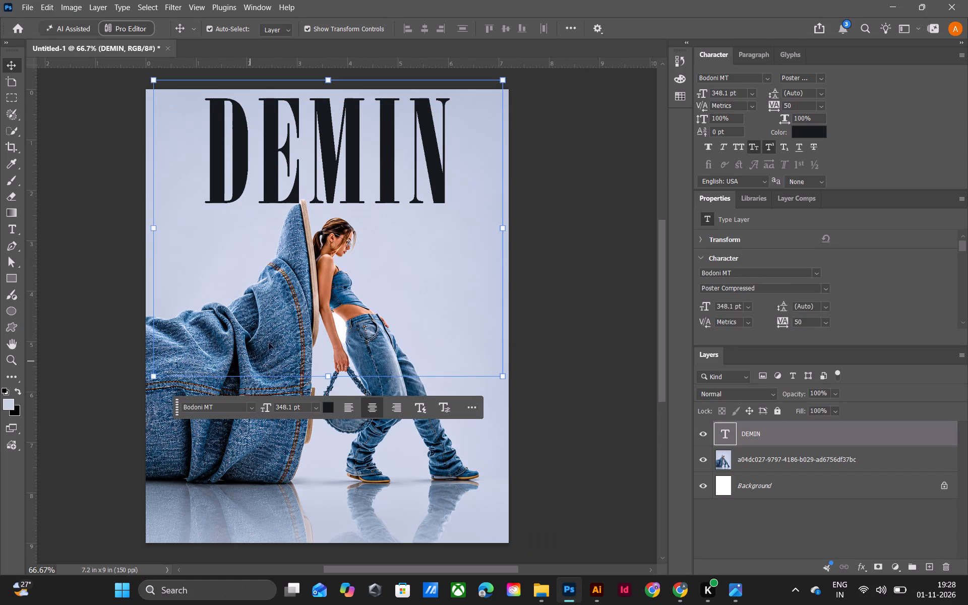
click(9, 402)
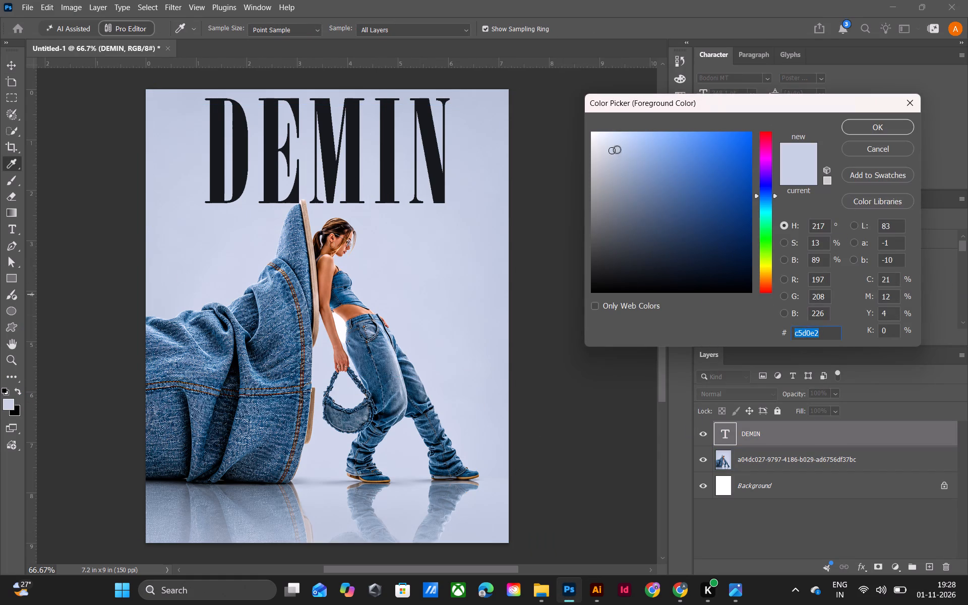
drag(607, 148, 631, 177)
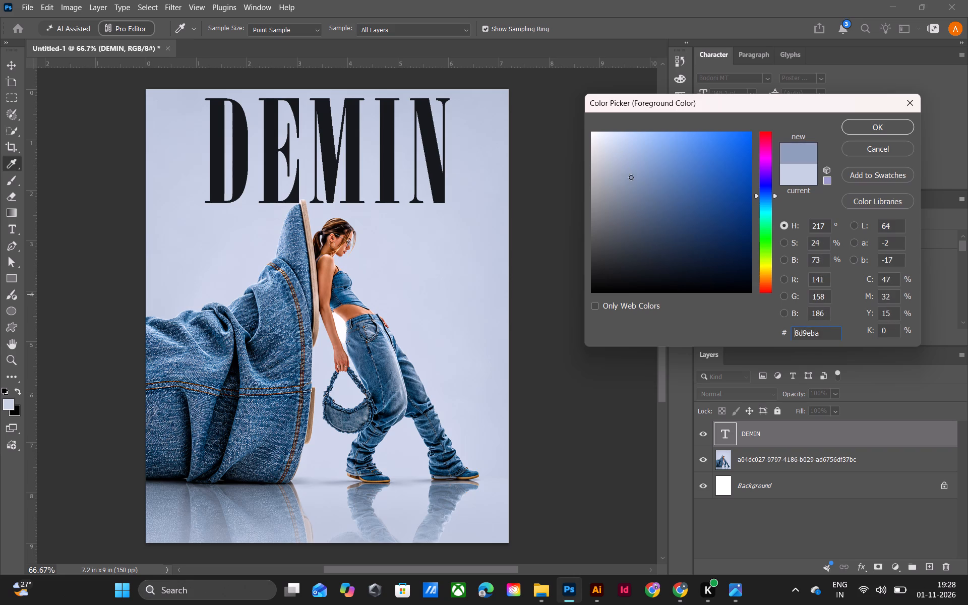
drag(631, 177, 637, 186)
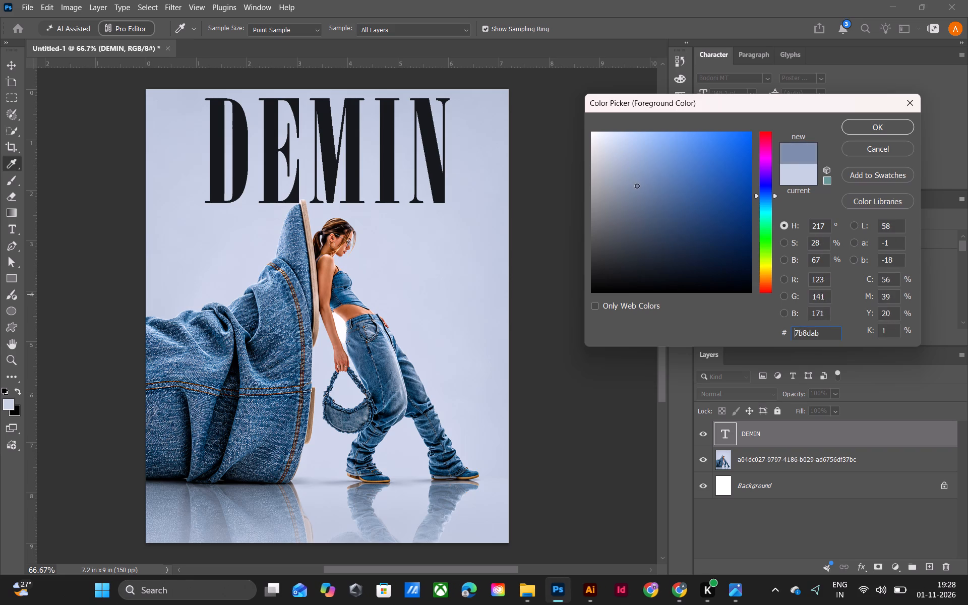
drag(637, 186, 639, 189)
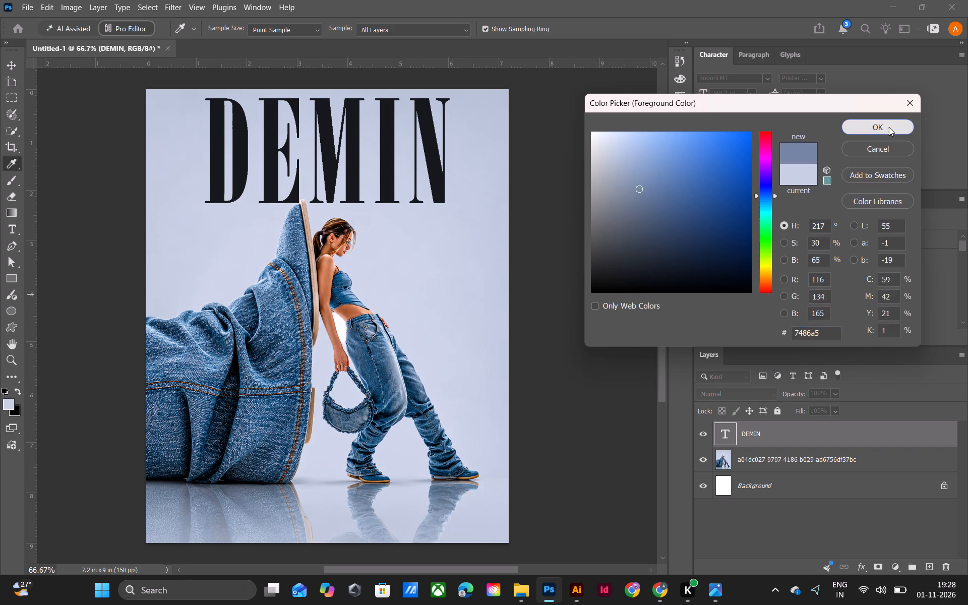
click(889, 127)
double_click(409, 153)
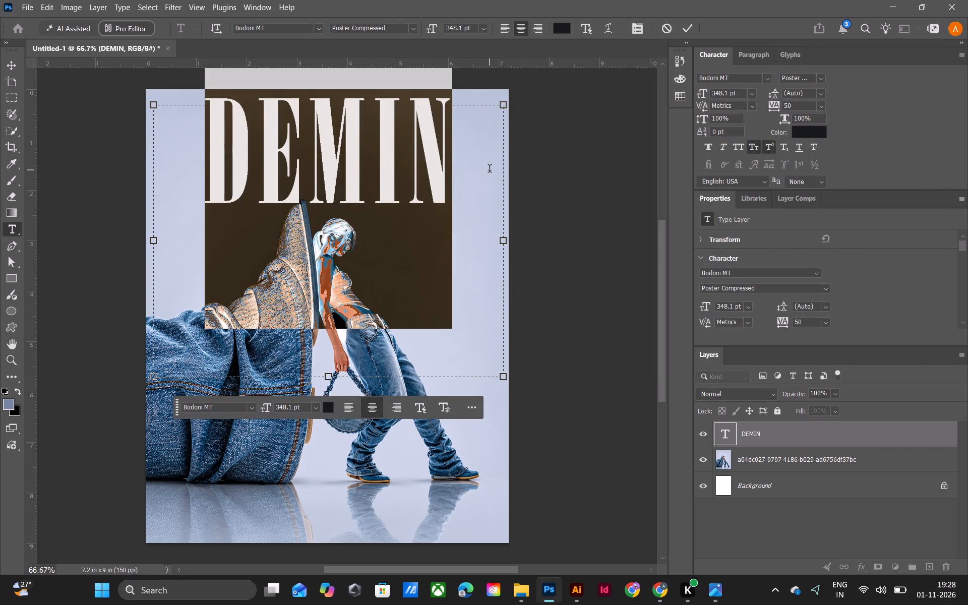
click(8, 399)
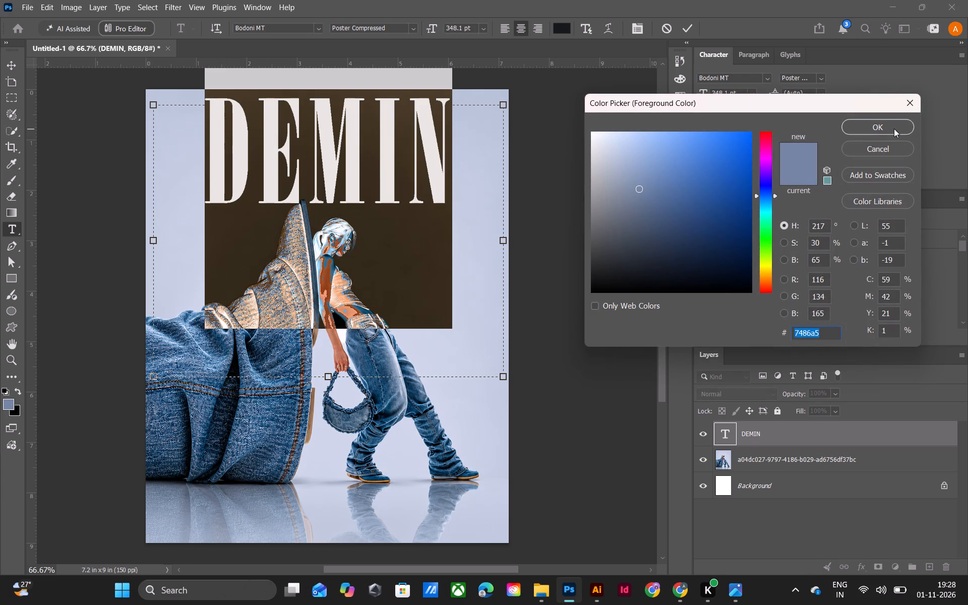
click(894, 129)
click(583, 191)
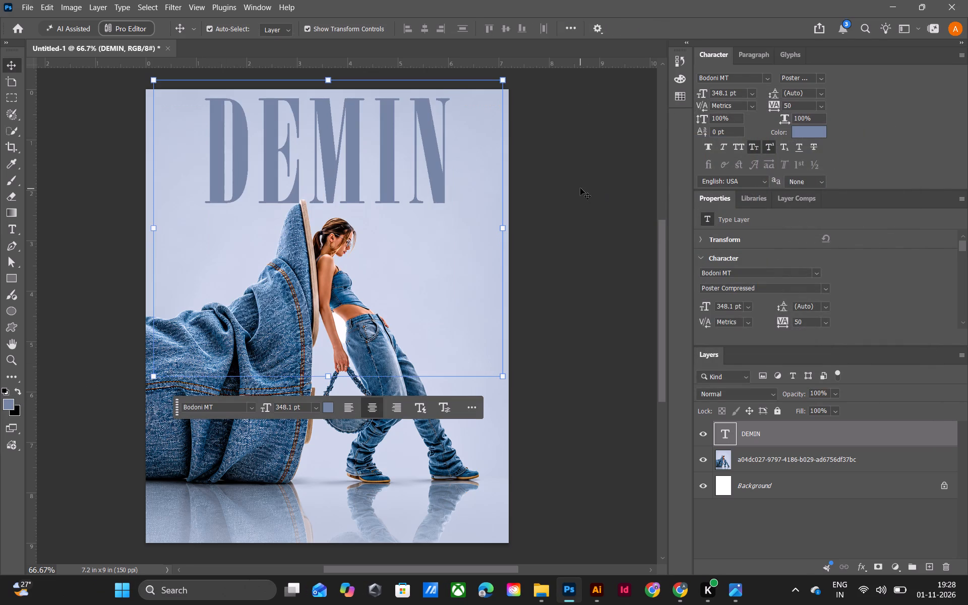
Set the DEMIN headline's tracking to 75.
click(435, 151)
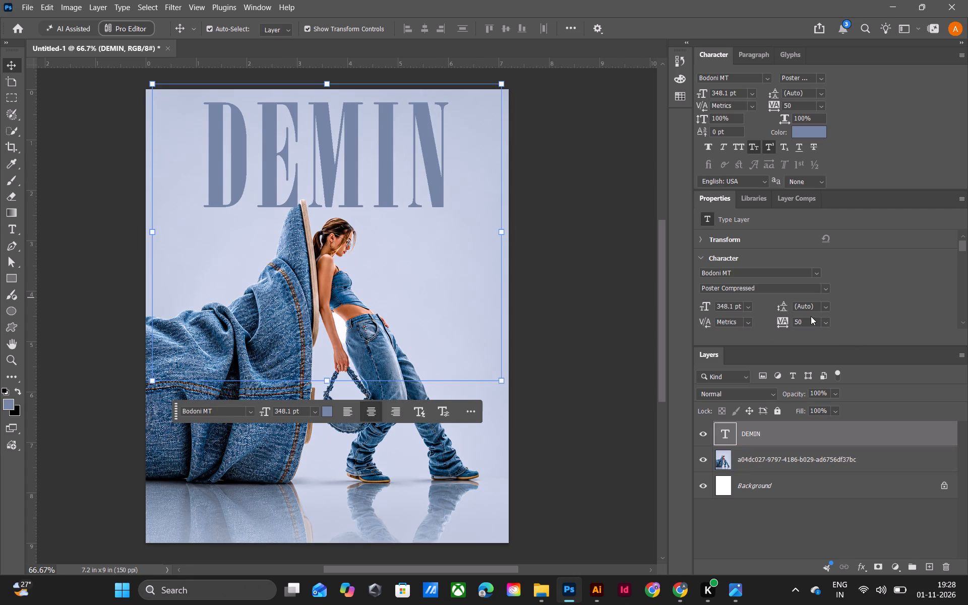
click(827, 324)
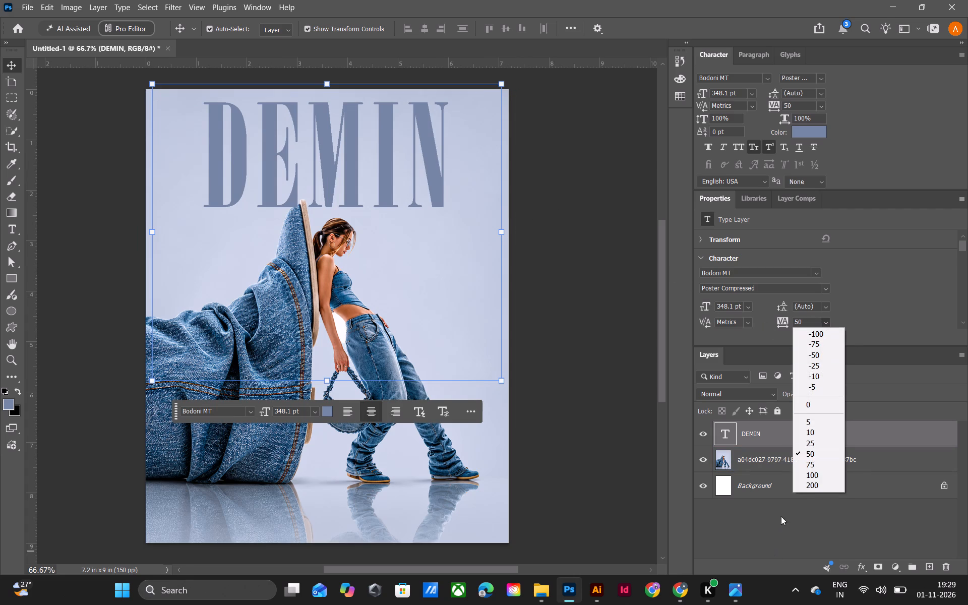
click(813, 467)
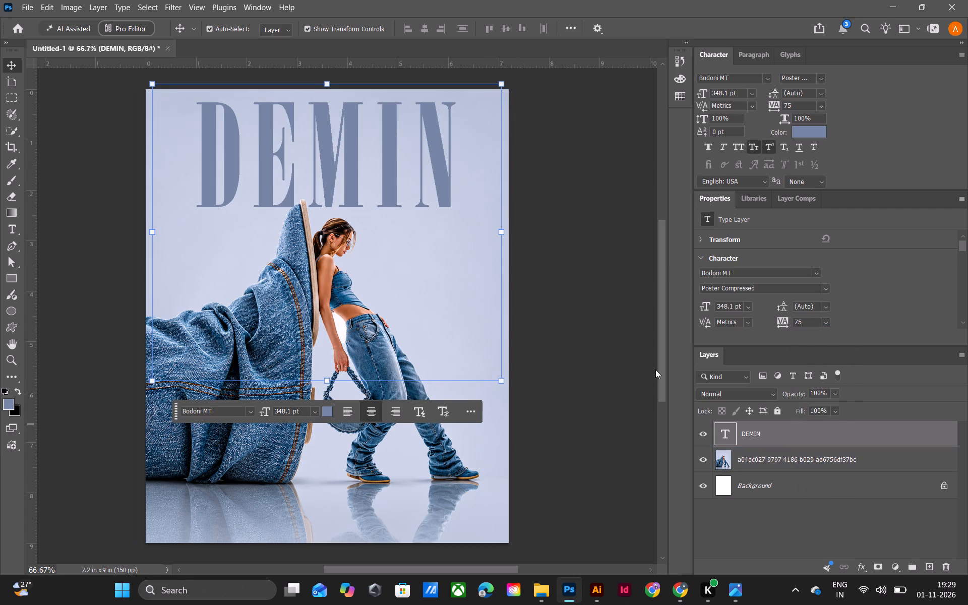
click(589, 231)
Move the DEMIN headline down about 0.7 in, keeping it horizontally centred, so it overlaps the shoe's toe and the model's head.
click(400, 170)
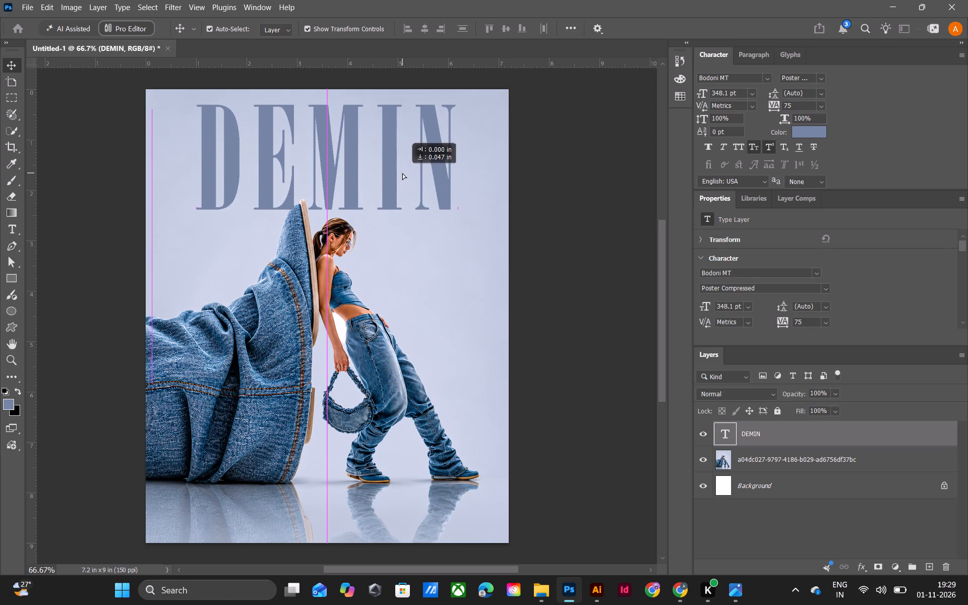
click(549, 245)
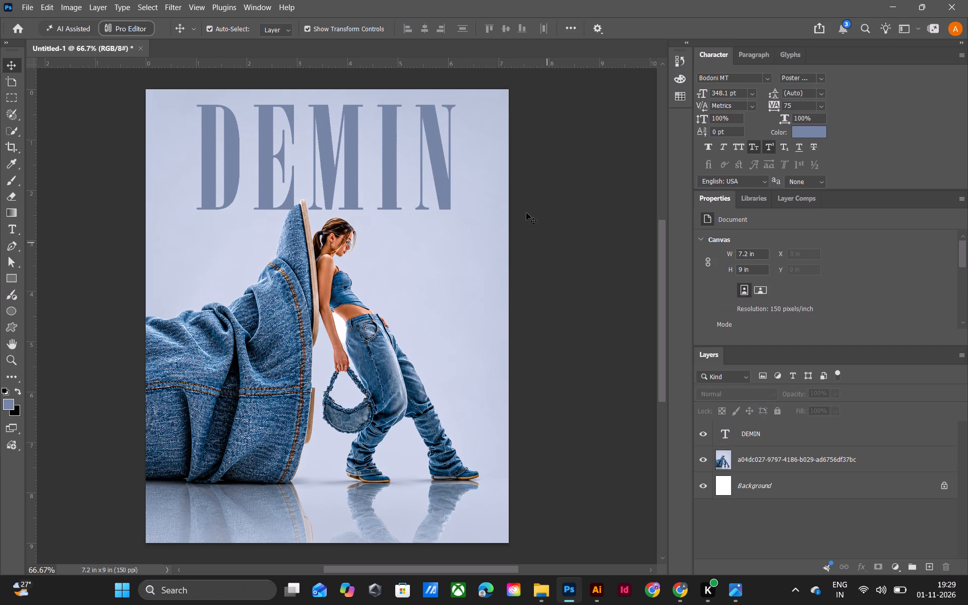
drag(381, 161, 387, 208)
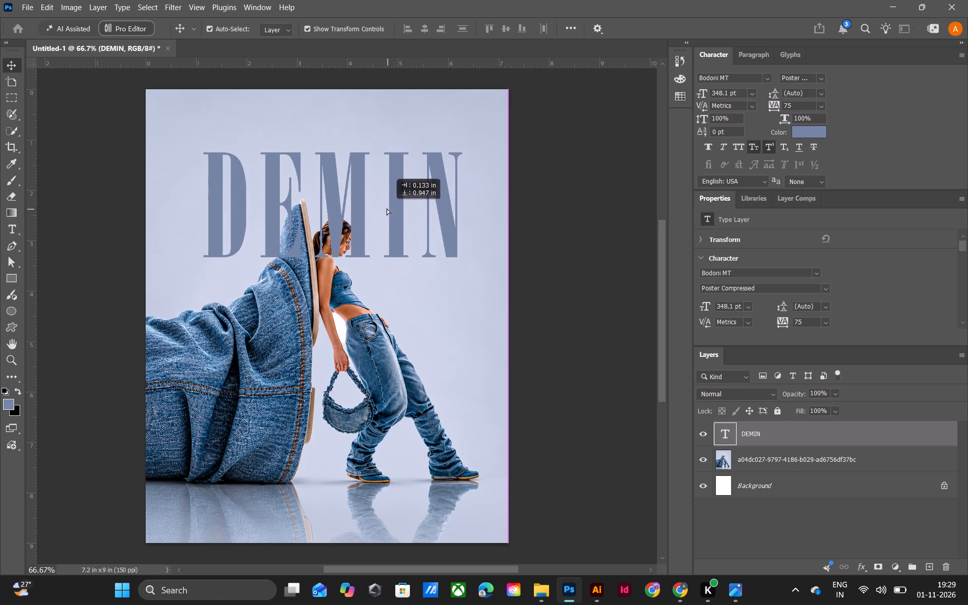
drag(387, 208, 382, 204)
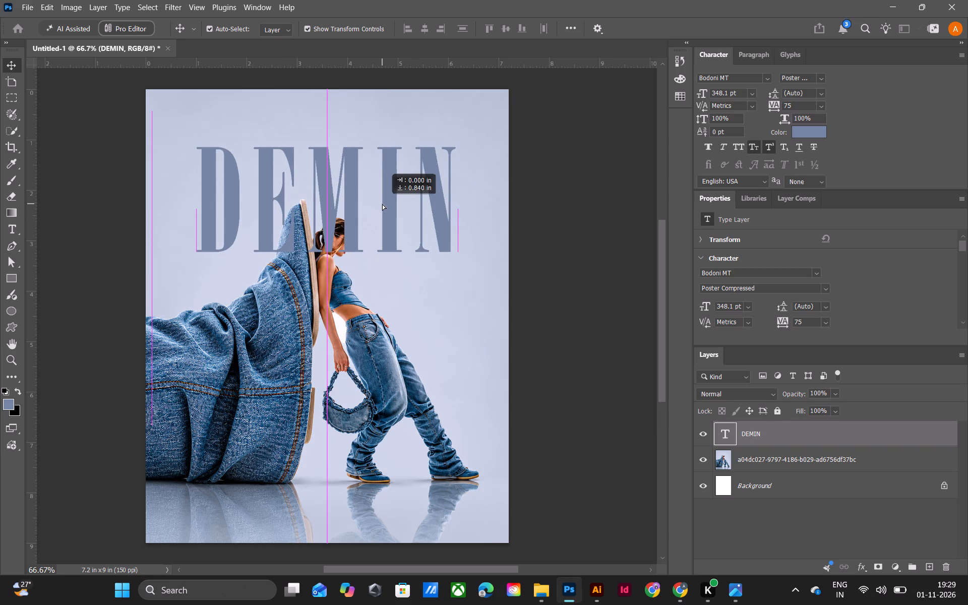
drag(382, 204, 382, 196)
click(516, 285)
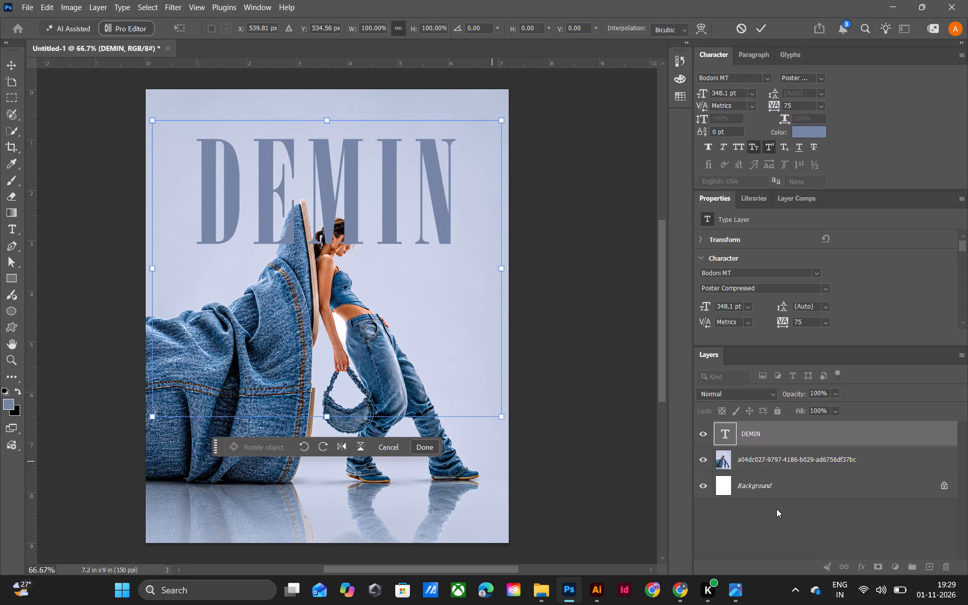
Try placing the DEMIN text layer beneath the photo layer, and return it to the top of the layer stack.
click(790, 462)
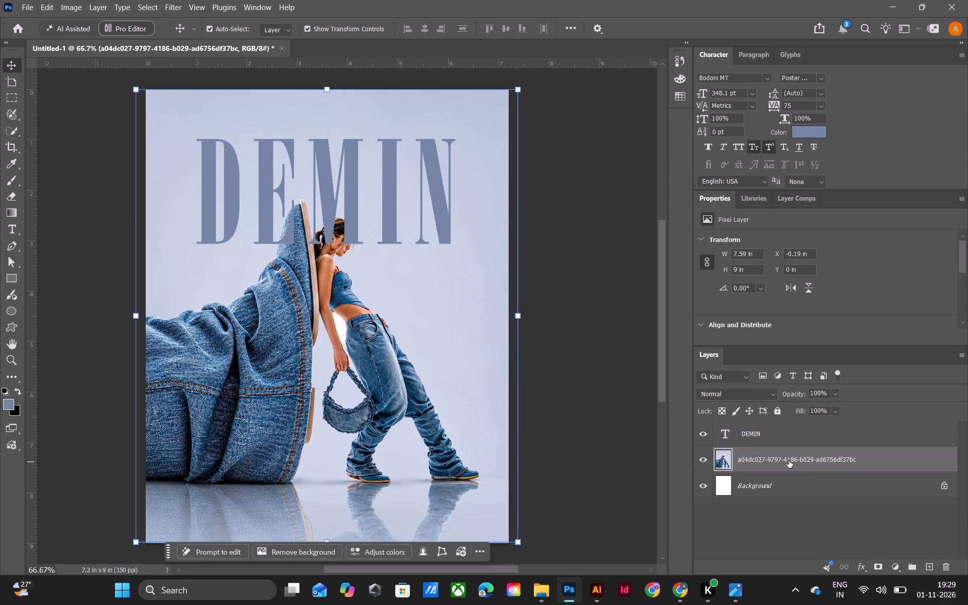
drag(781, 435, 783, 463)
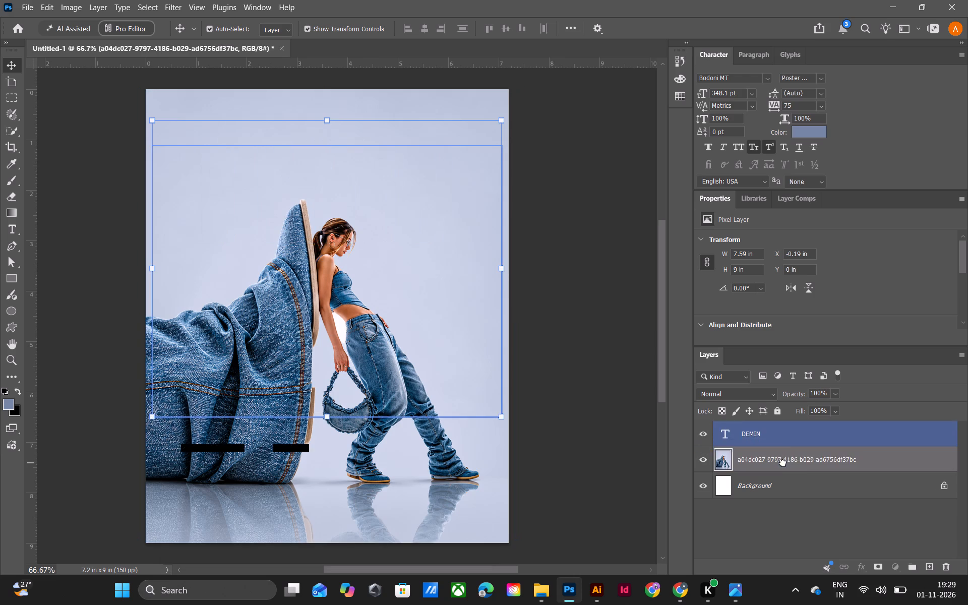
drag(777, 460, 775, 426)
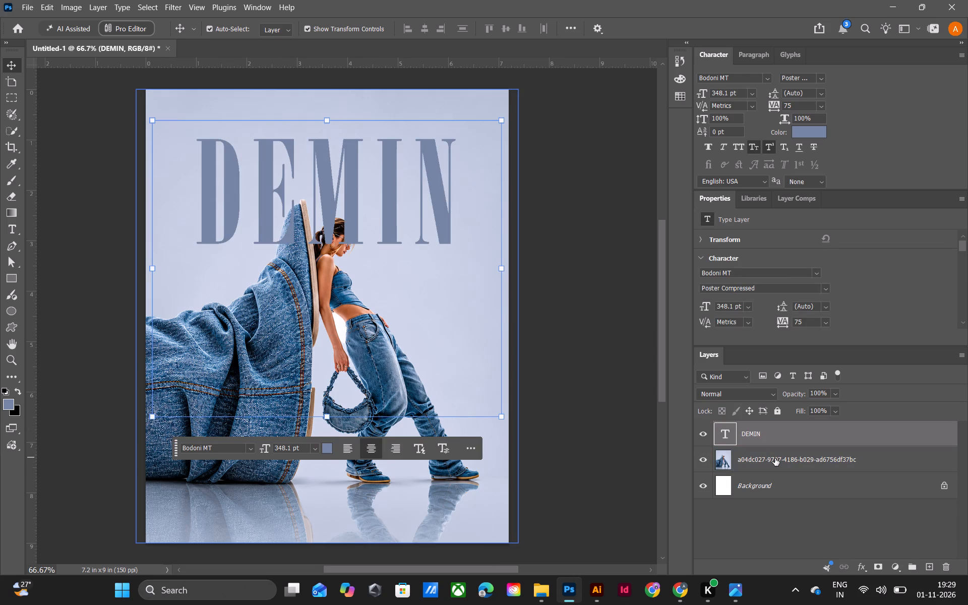
Duplicate the shoe and model photo layer.
click(776, 459)
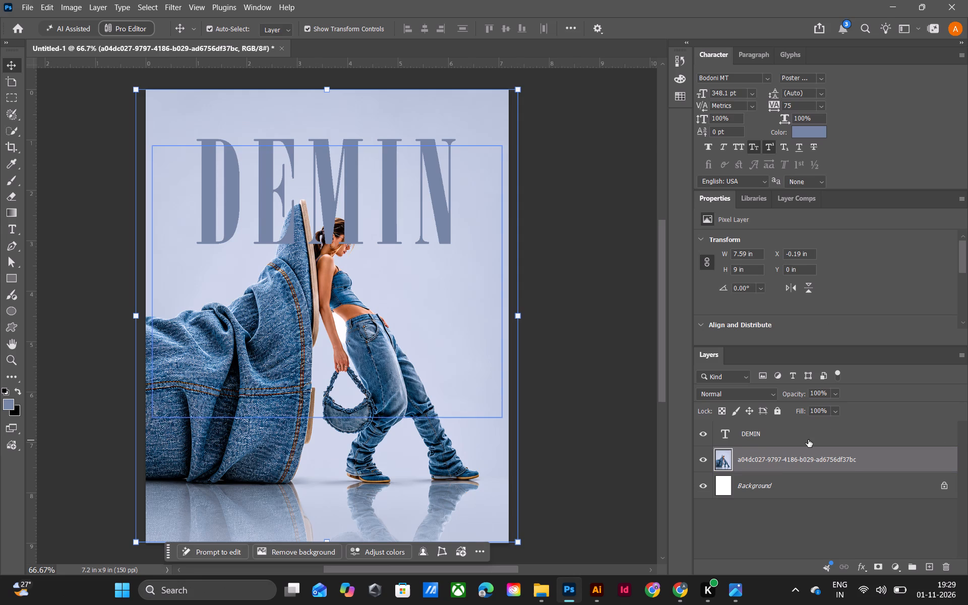
key(ctrl+j)
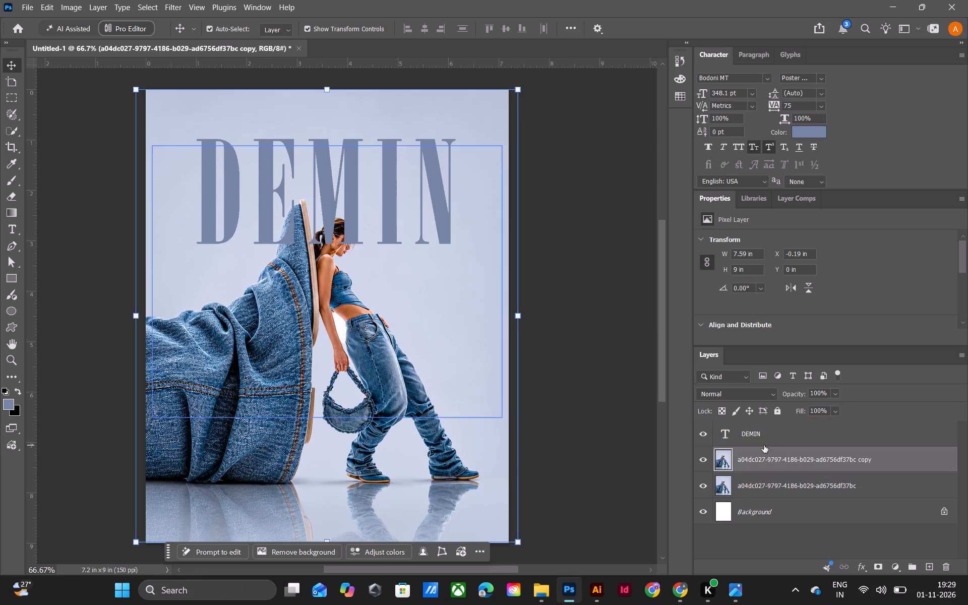
Generate a cutout of the shoe and model from the duplicated photo layer with Gemini, using the prompt "CREATE A CUTOUT".
click(759, 462)
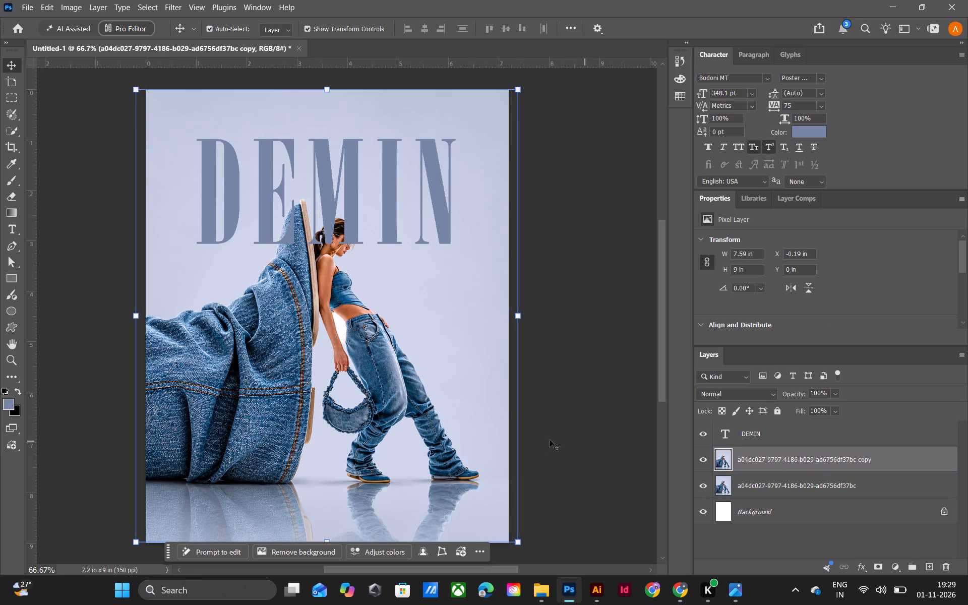
click(220, 551)
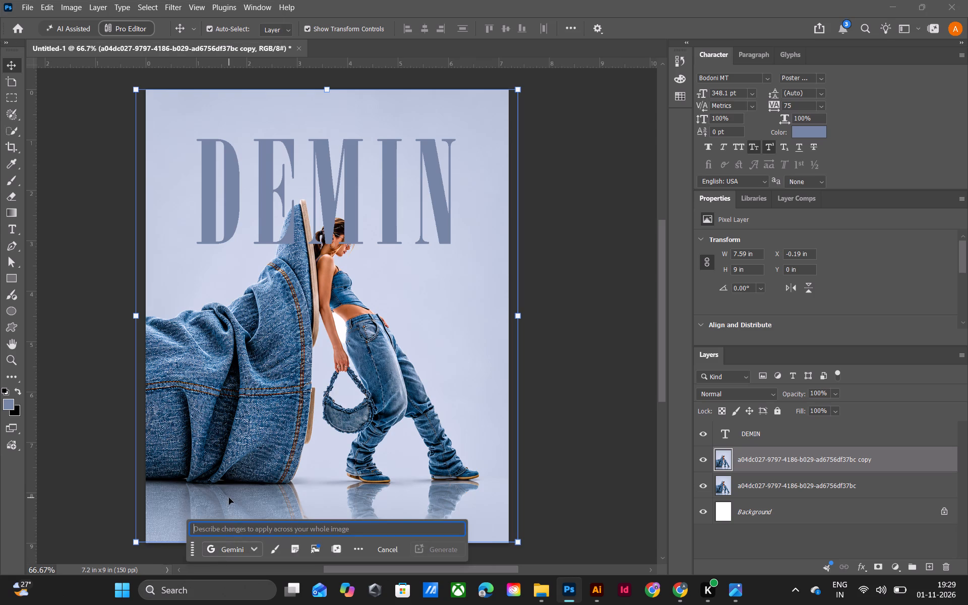
text(CRAETE A)
key(space)
key(BackSpace)
key(BackSpace)
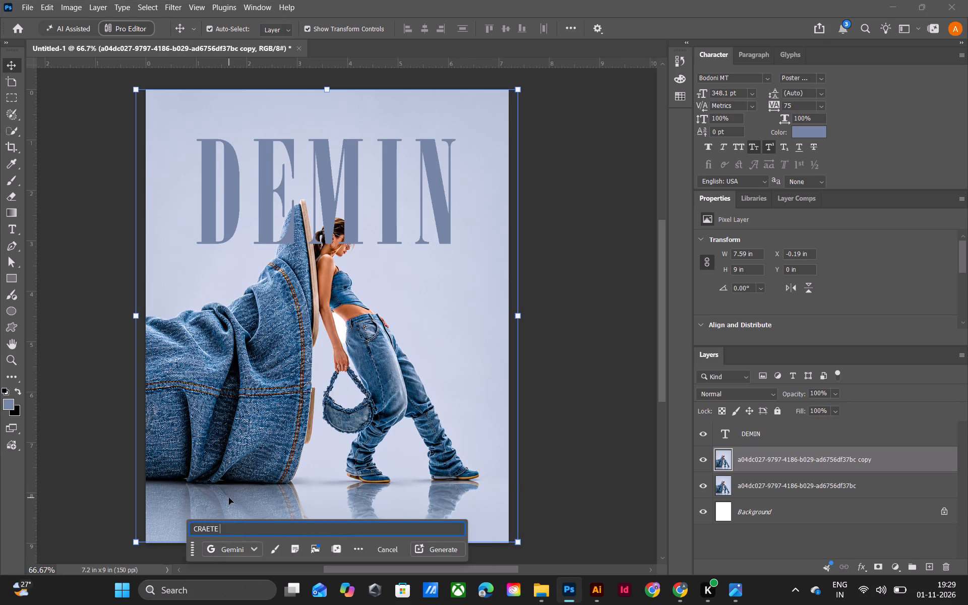
key(BackSpace)
key(BackSpace)
key(BackSpace)
key(BackSpace)
key(BackSpace)
text(EATW)
key(BackSpace)
text(E A)
key(space)
text(CUTOUT)
key(space)
key(Return)
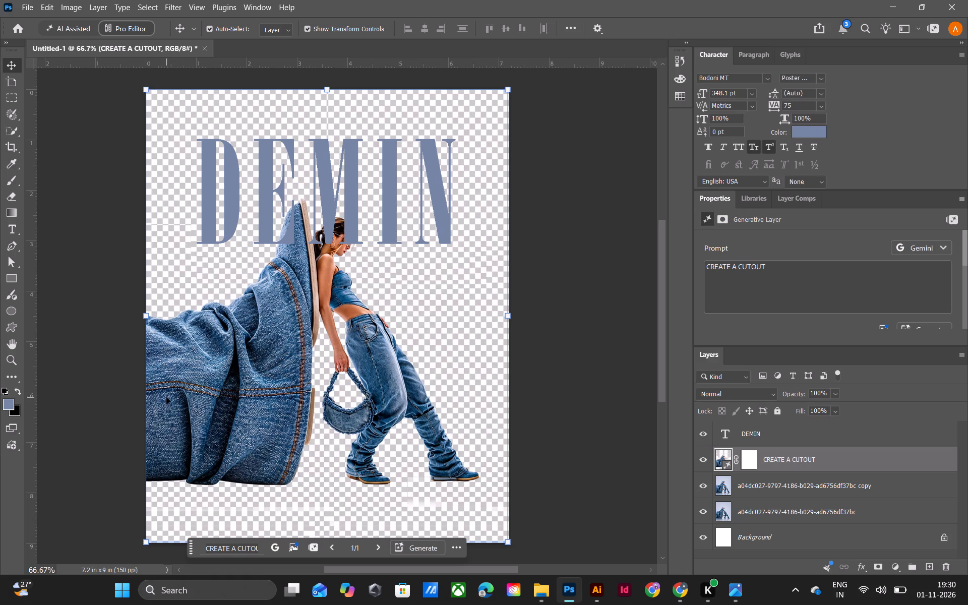
Move the DEMIN headline up about 0.4 in, so its lower edge just overlaps the shoe's toe and the model's head.
click(315, 386)
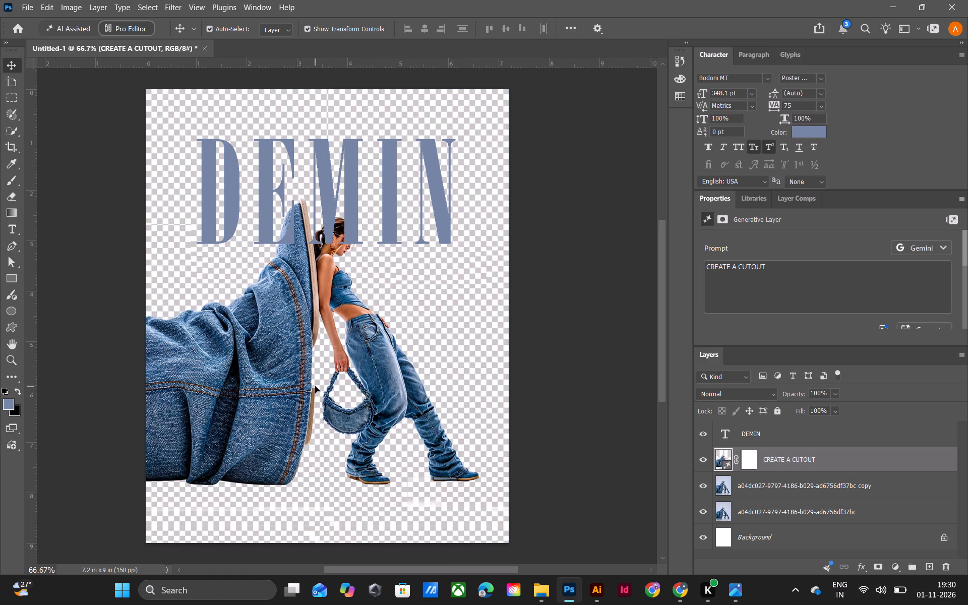
drag(353, 234, 358, 215)
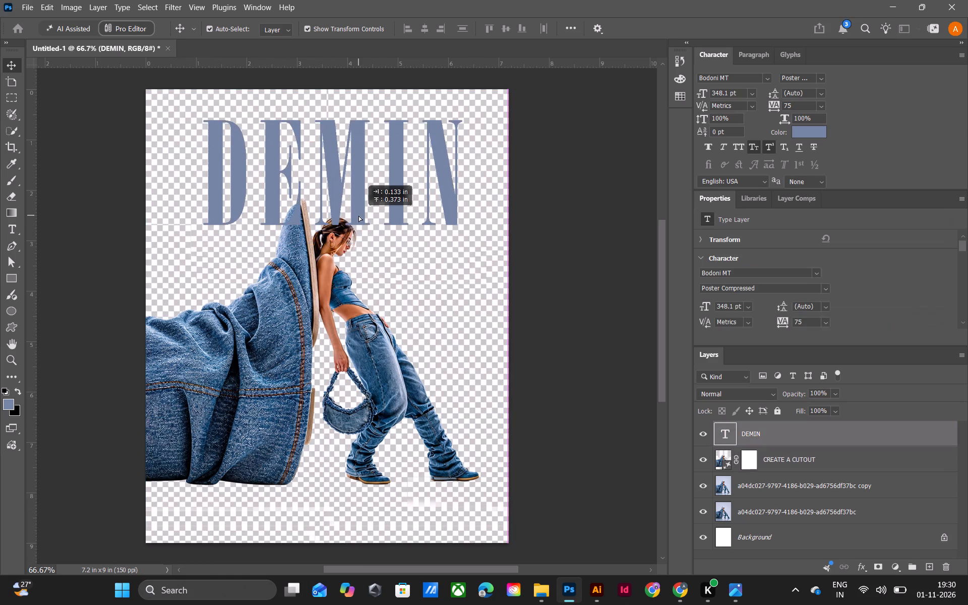
drag(358, 215, 349, 213)
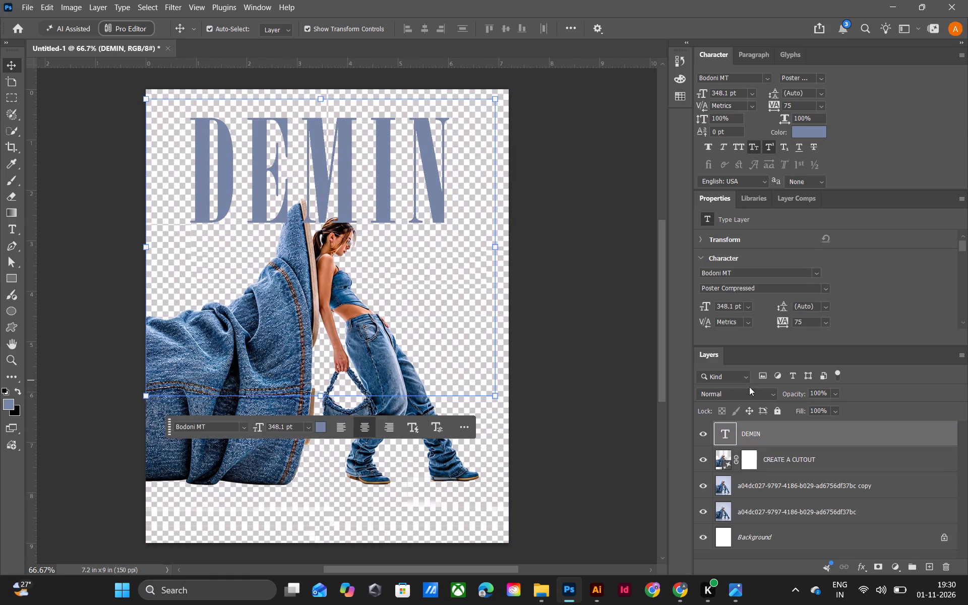
Place the DEMIN text layer directly beneath the CREATE A CUTOUT layer.
drag(773, 429, 774, 467)
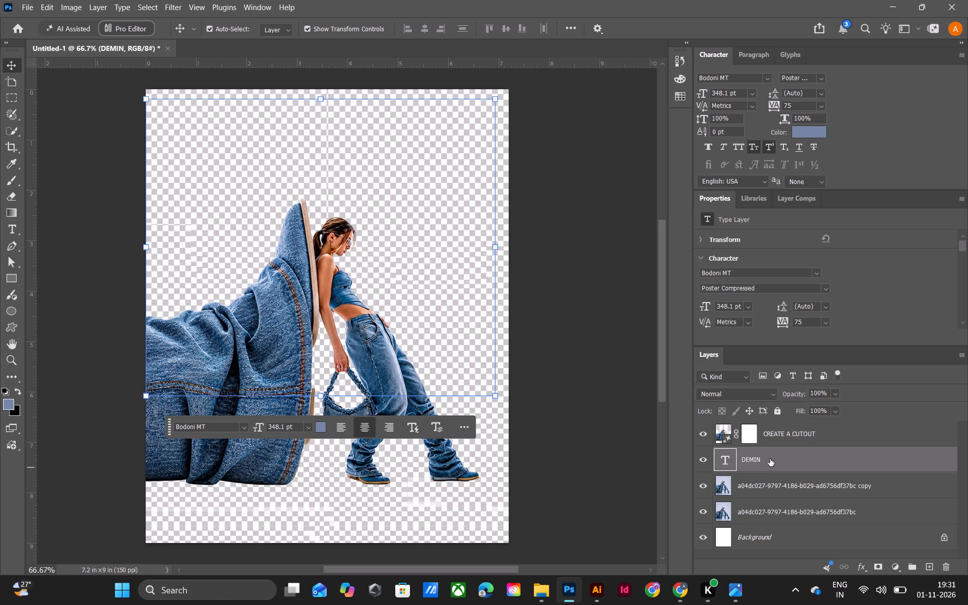
Move the duplicated photo layer to the top of the layer stack, above the CREATE A CUTOUT layer.
click(791, 490)
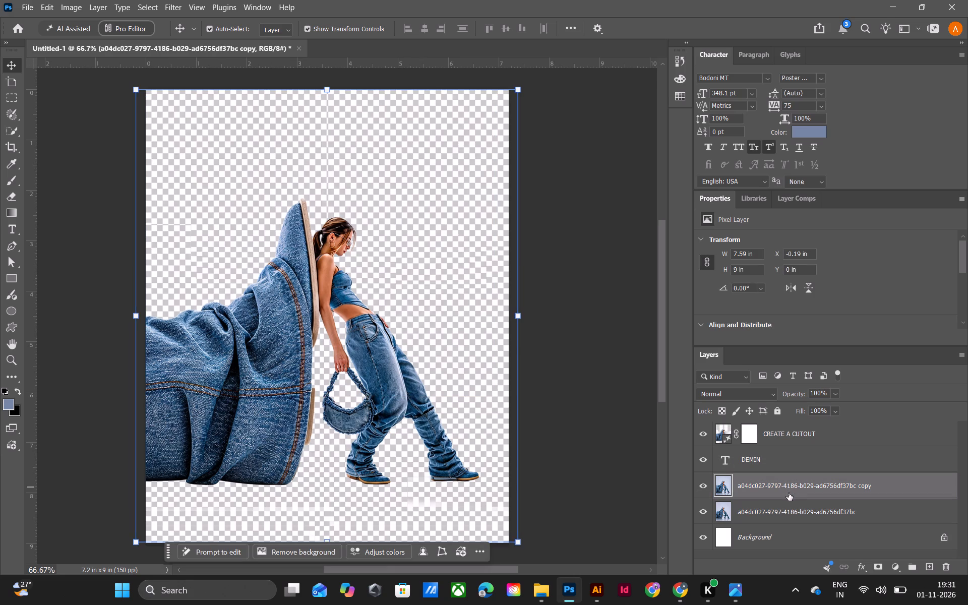
click(789, 493)
click(769, 524)
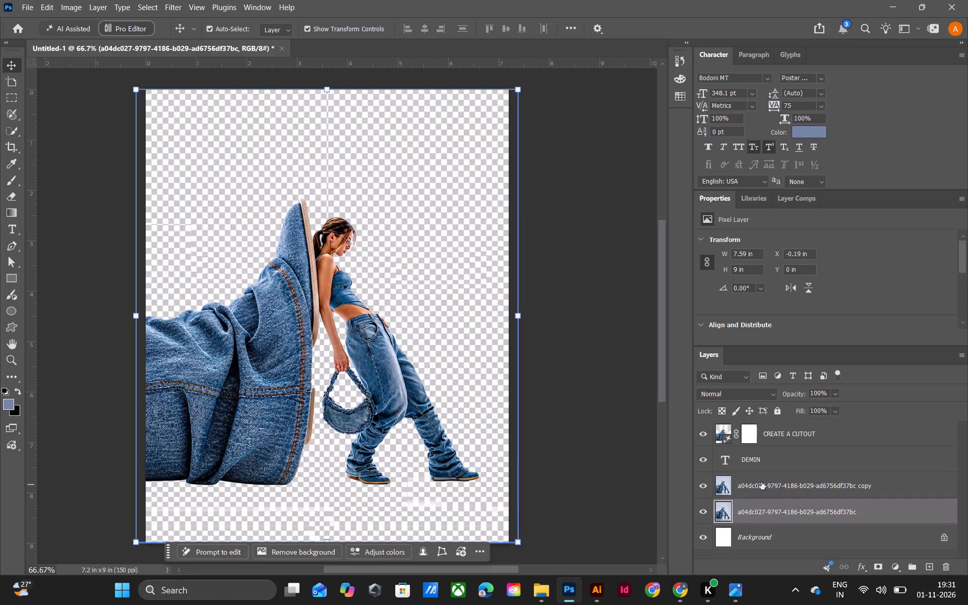
click(761, 482)
drag(761, 483, 762, 414)
click(853, 447)
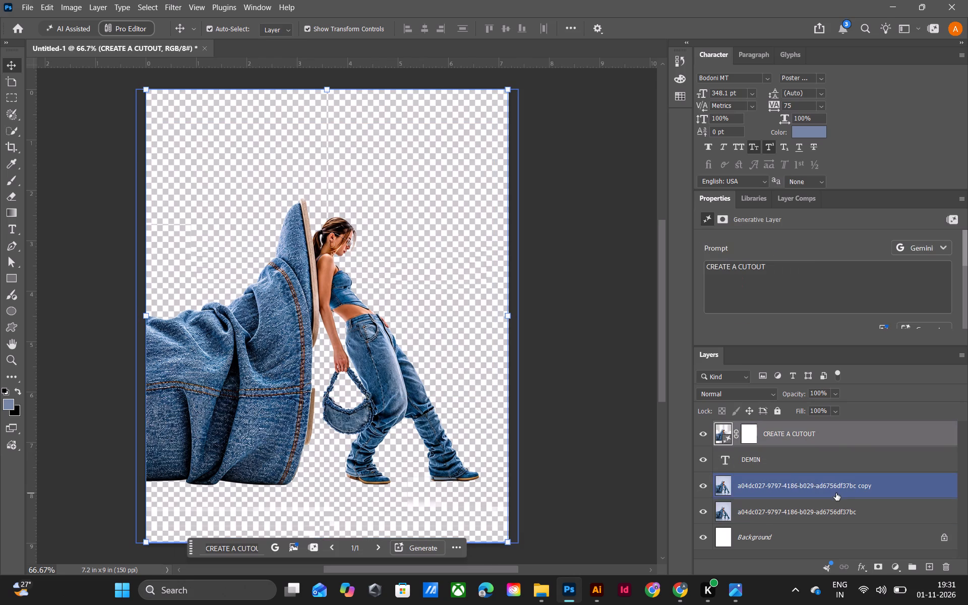
drag(836, 493, 836, 434)
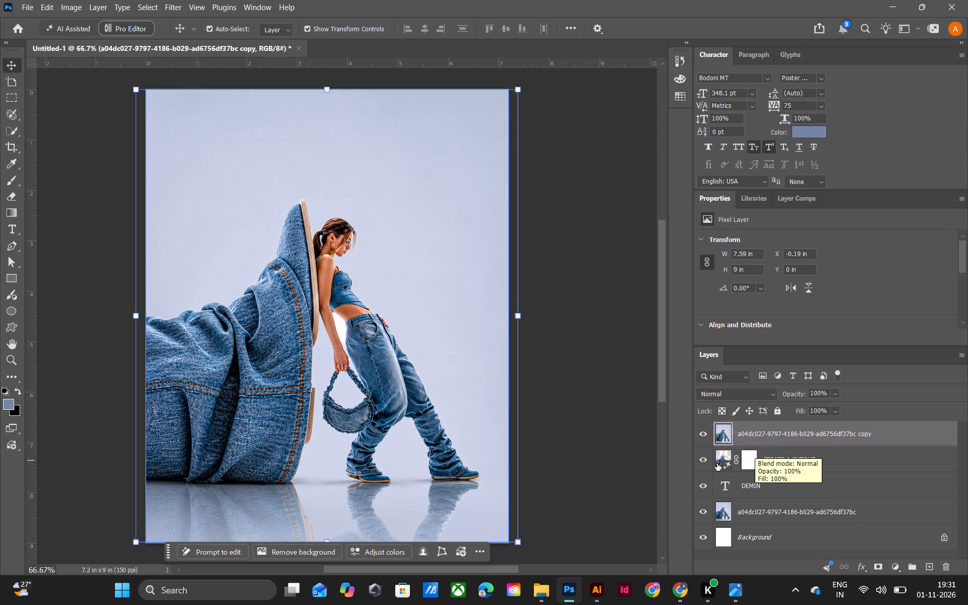
Try to move the CREATE A CUTOUT layer above the duplicated photo layer.
drag(718, 463, 724, 436)
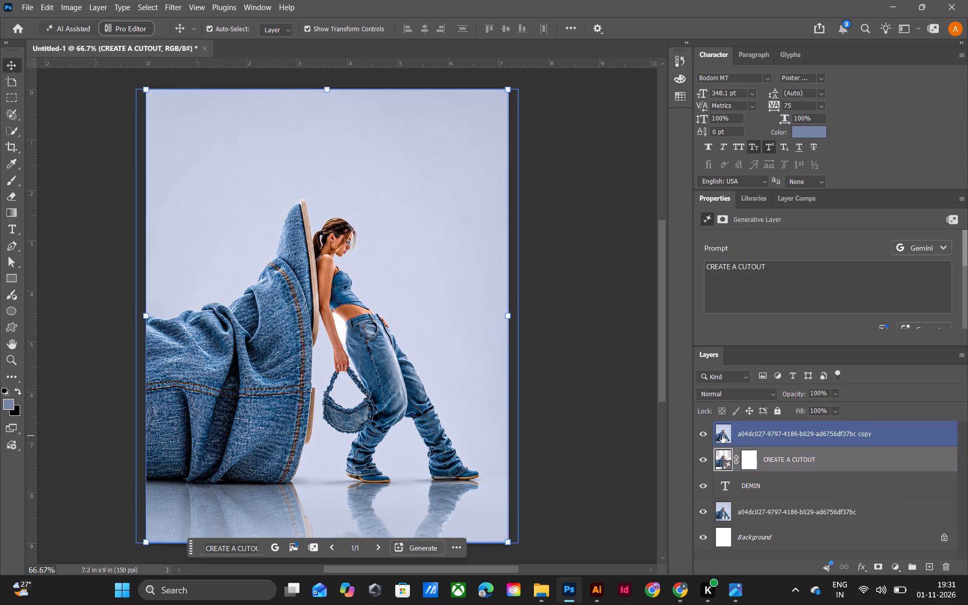